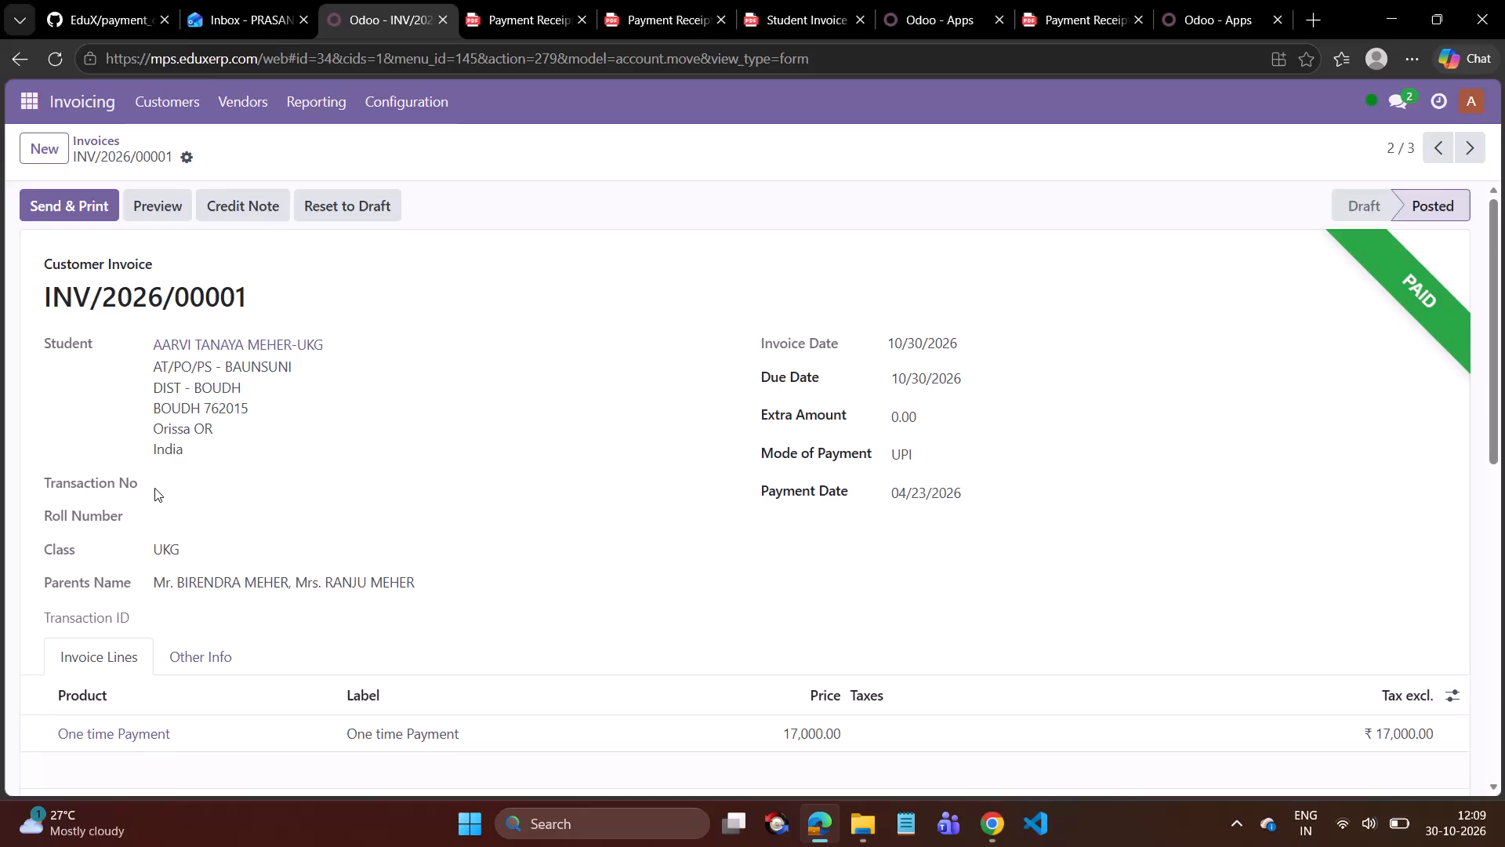
Review the details of paid invoice INV/2026/00001, and return to the invoice list.
scroll(154, 488, "up", 4)
scroll(629, 470, "down", 2)
scroll(317, 521, "up", 4)
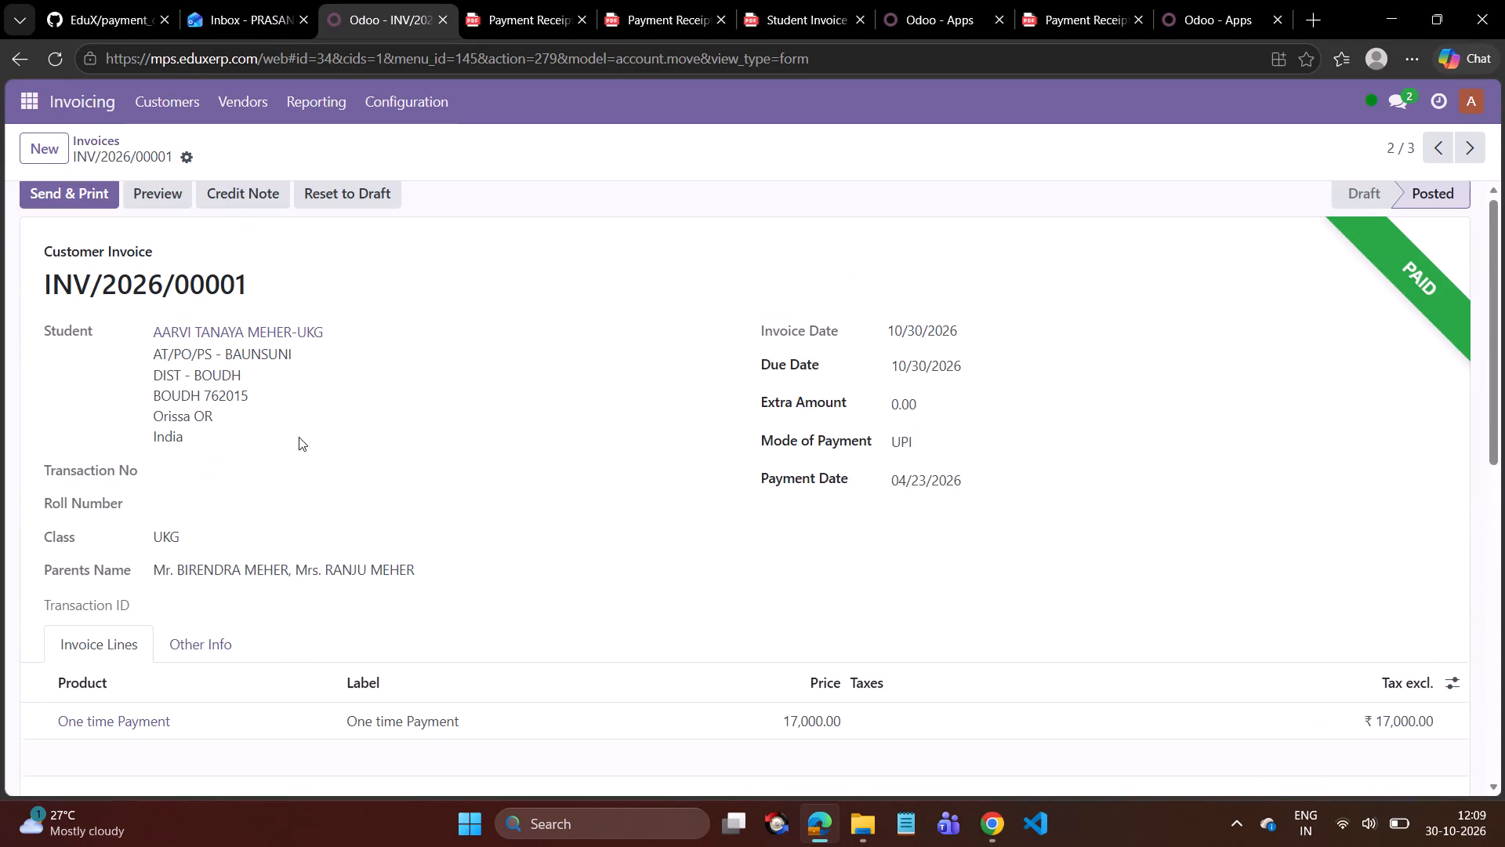
left_click(103, 135)
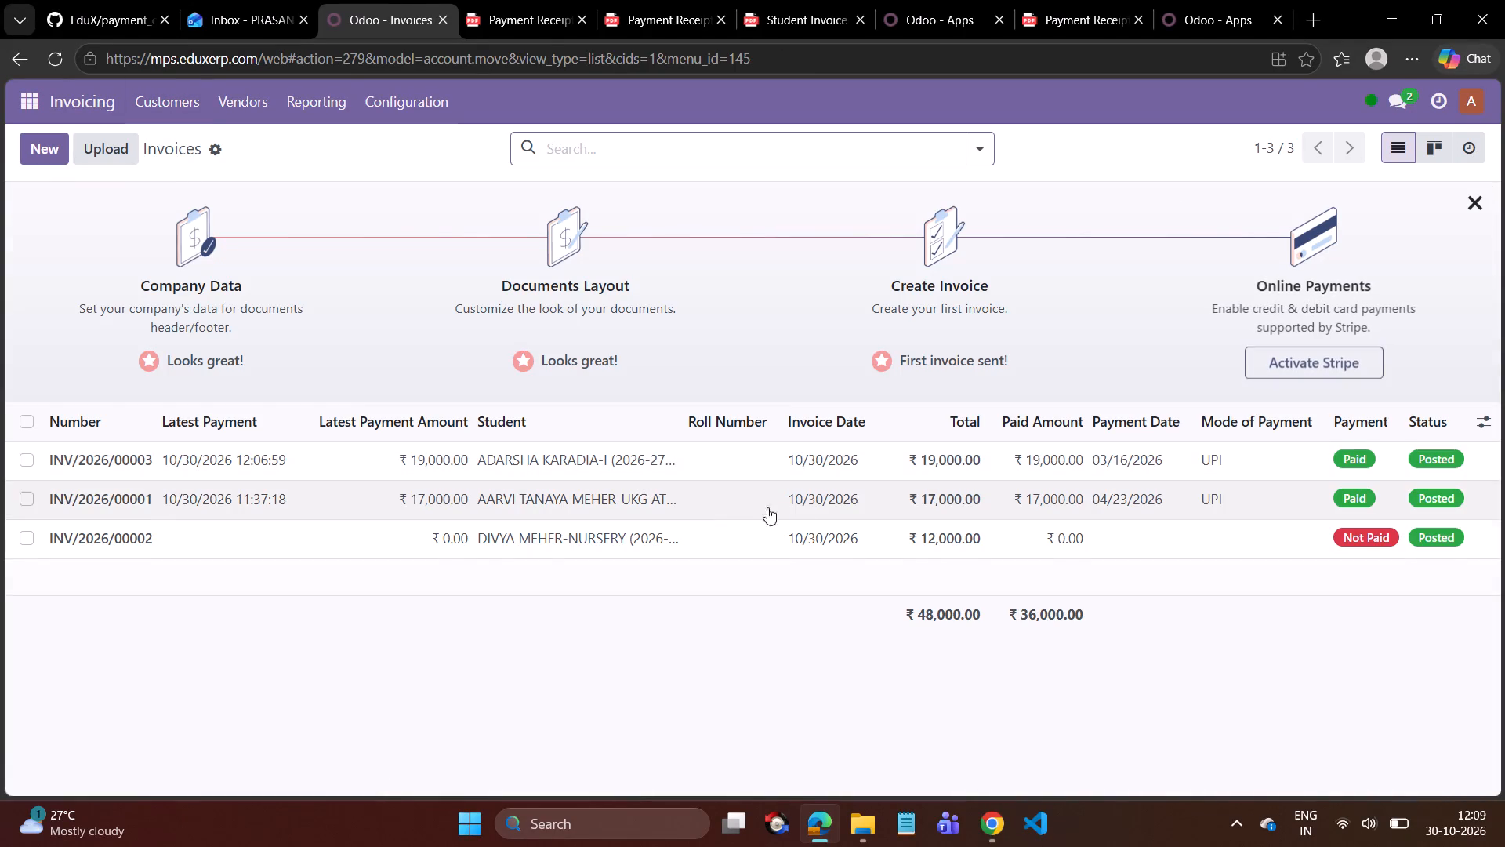
Open unpaid invoice INV/2026/00002, inspect its Register Payment form without creating a payment, and return to the invoice list.
left_click(661, 549)
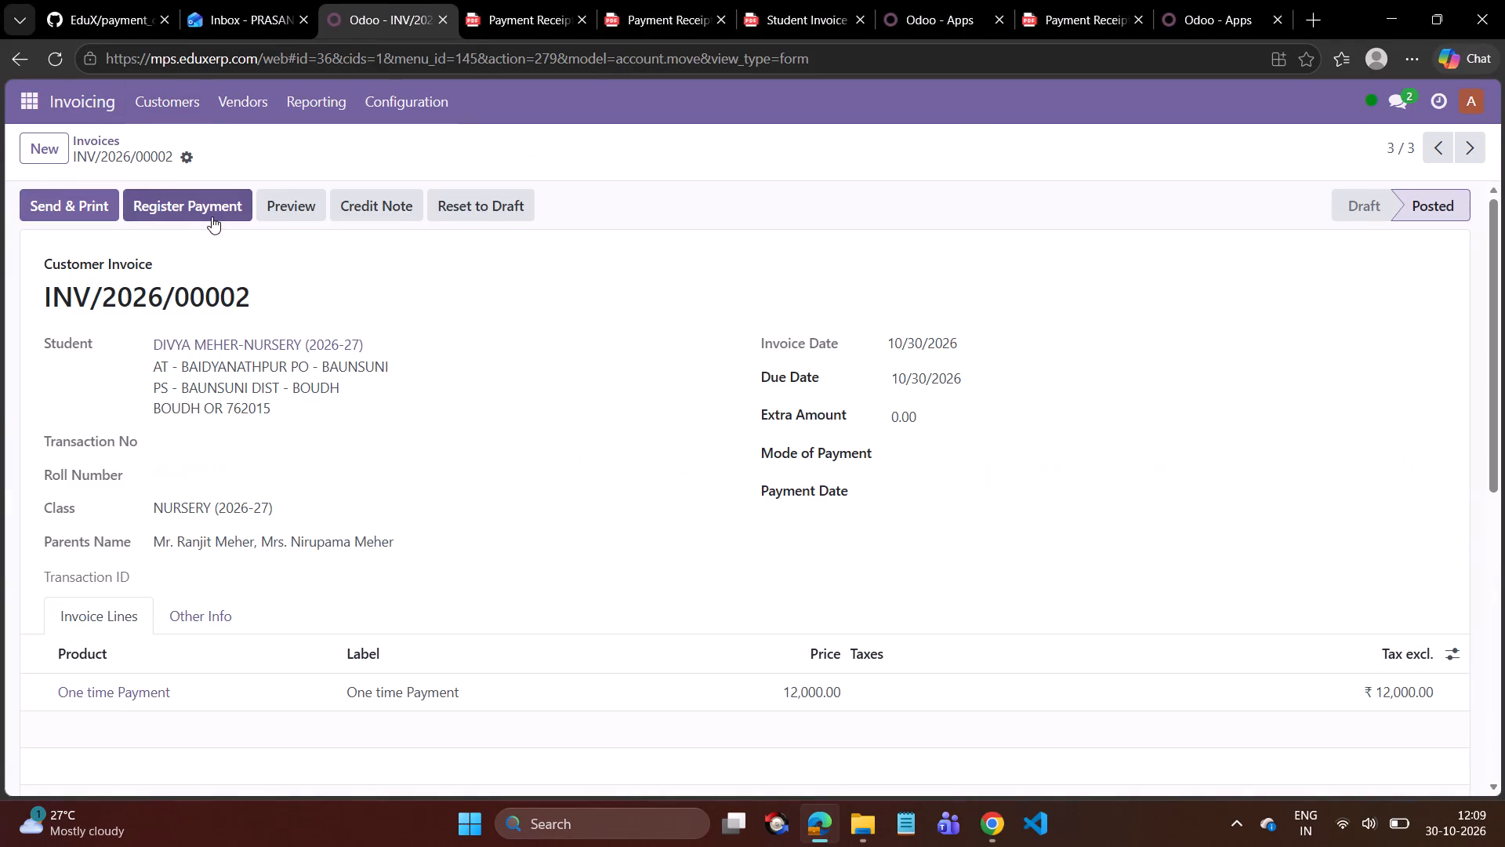
left_click(212, 216)
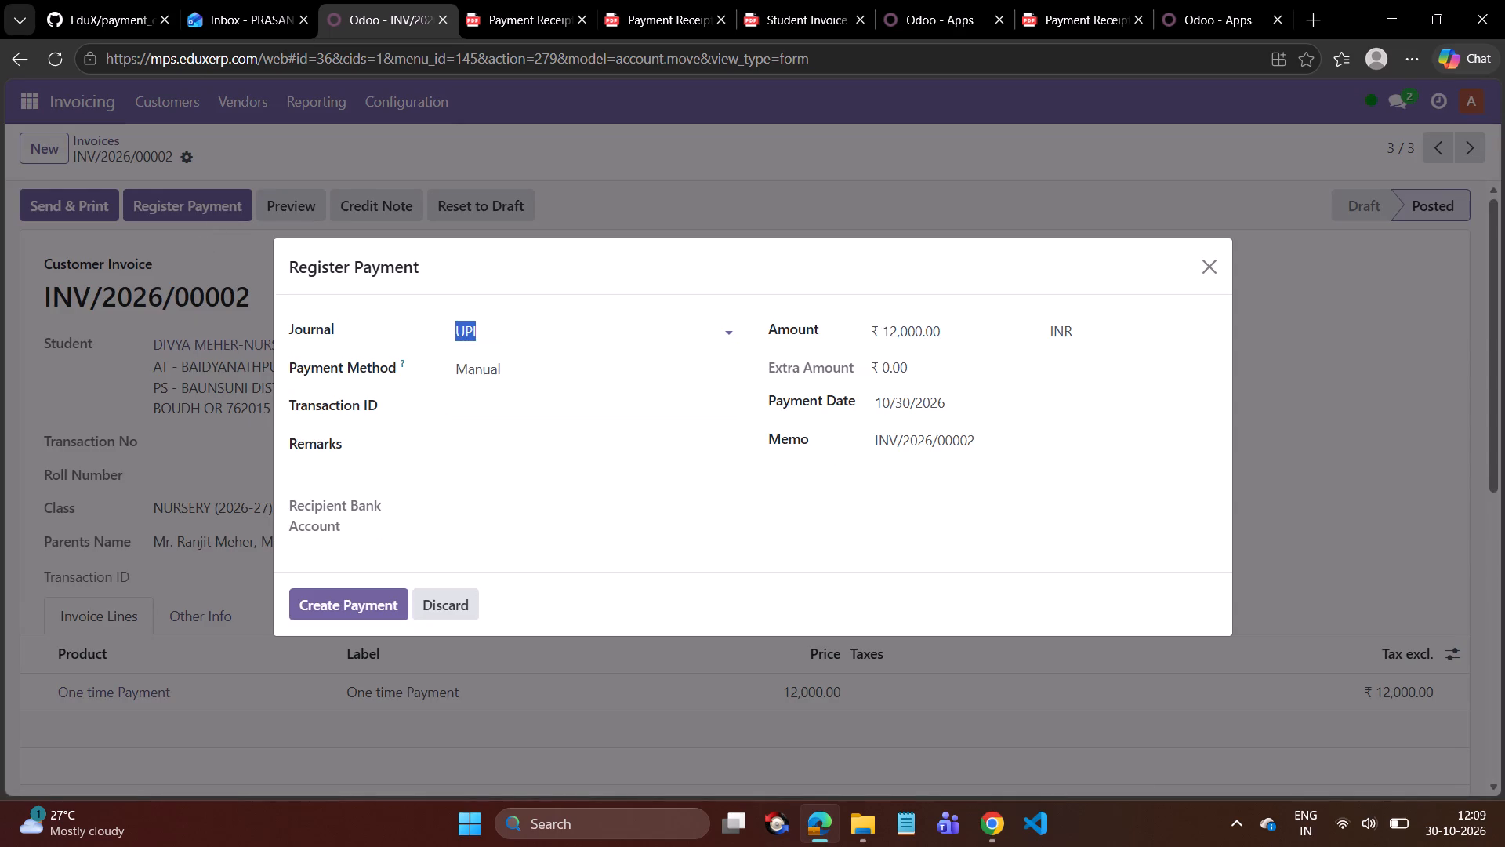
left_click(478, 410)
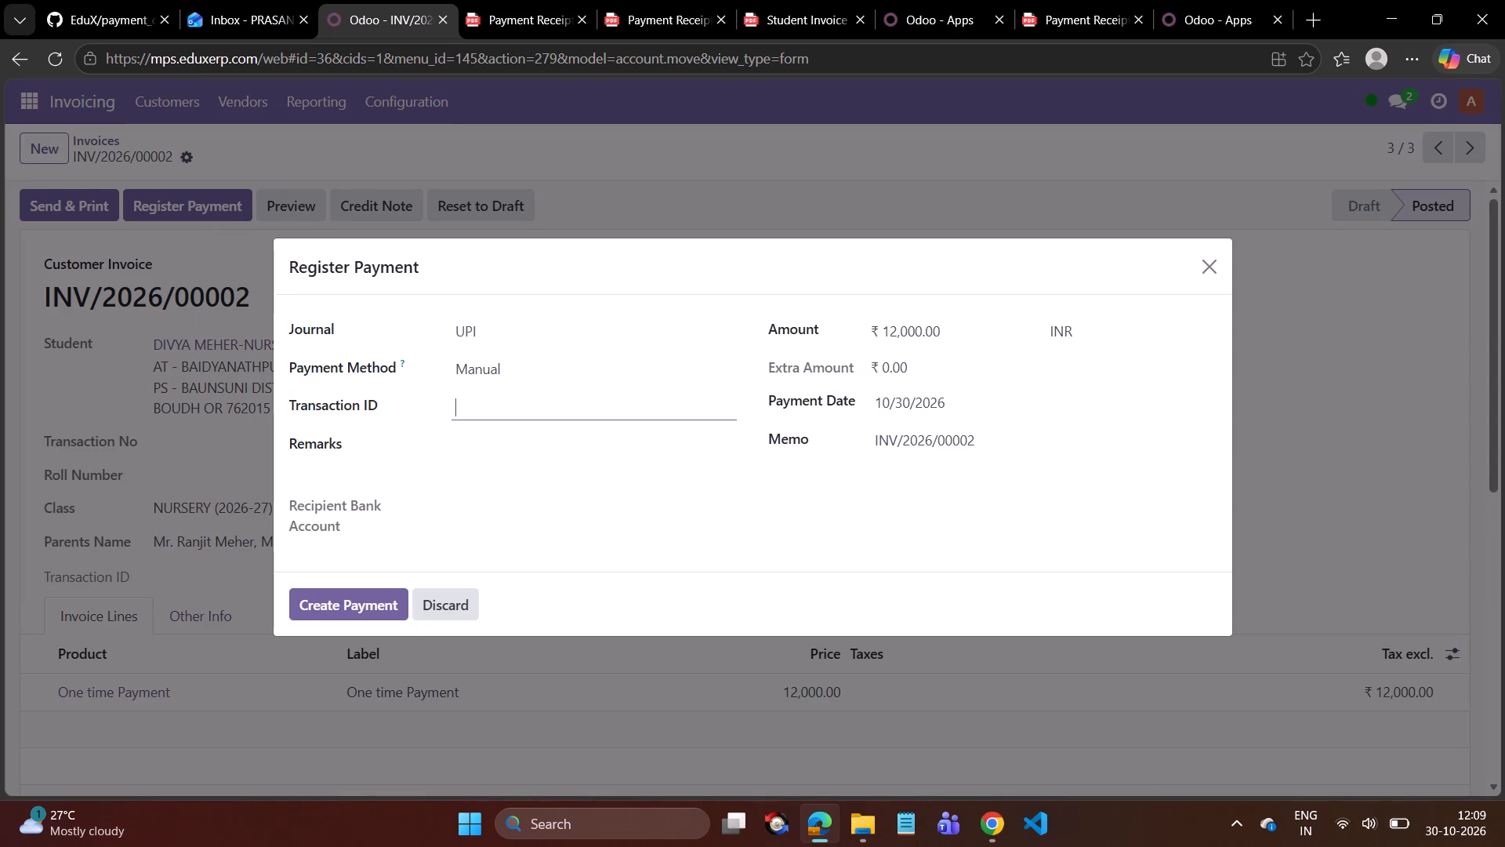
left_click(515, 412)
left_click(702, 271)
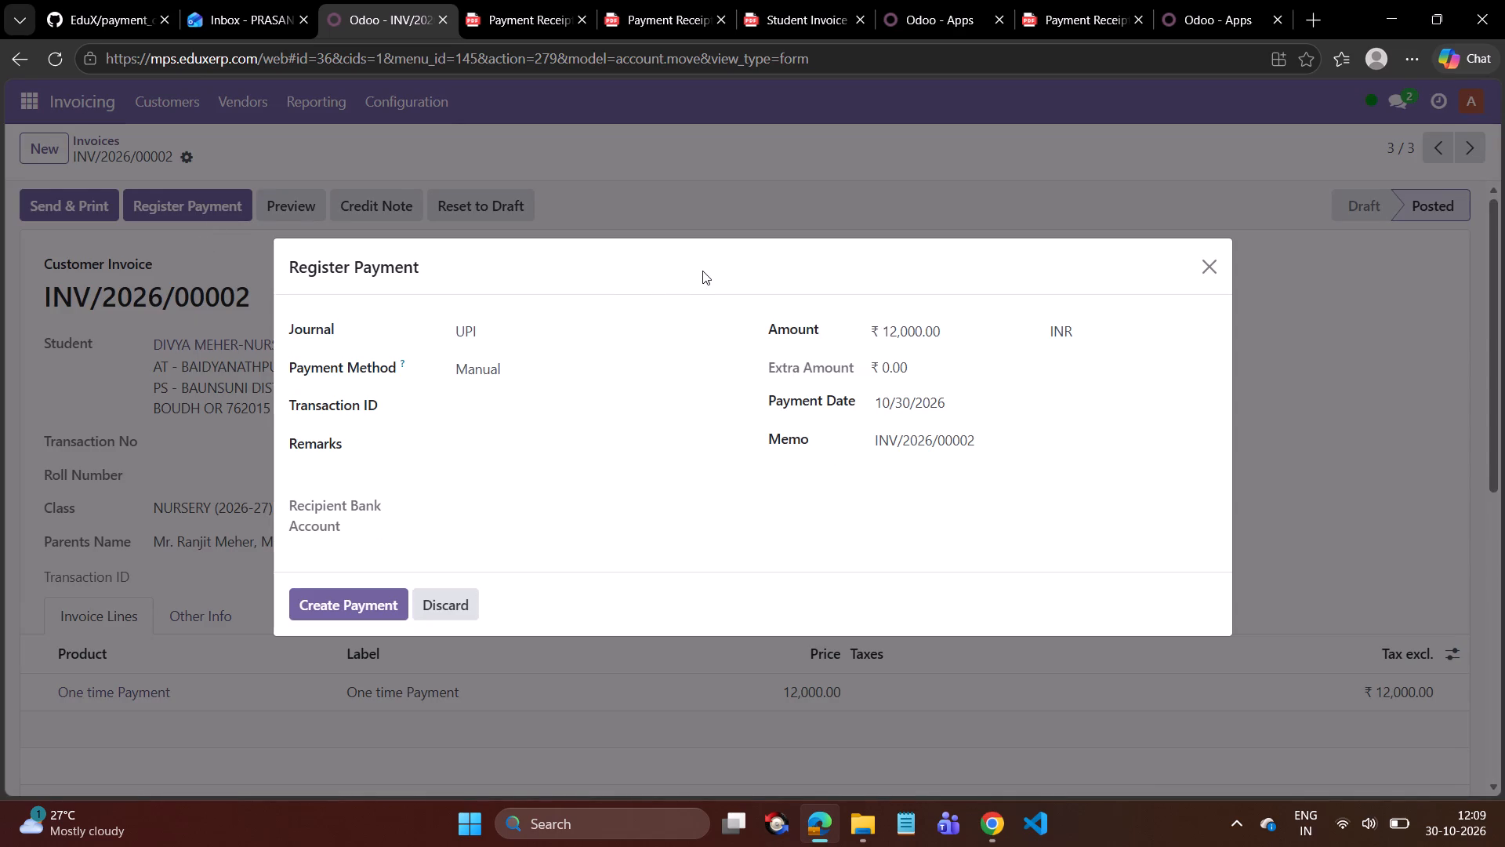
left_click(963, 274)
left_click(1076, 264)
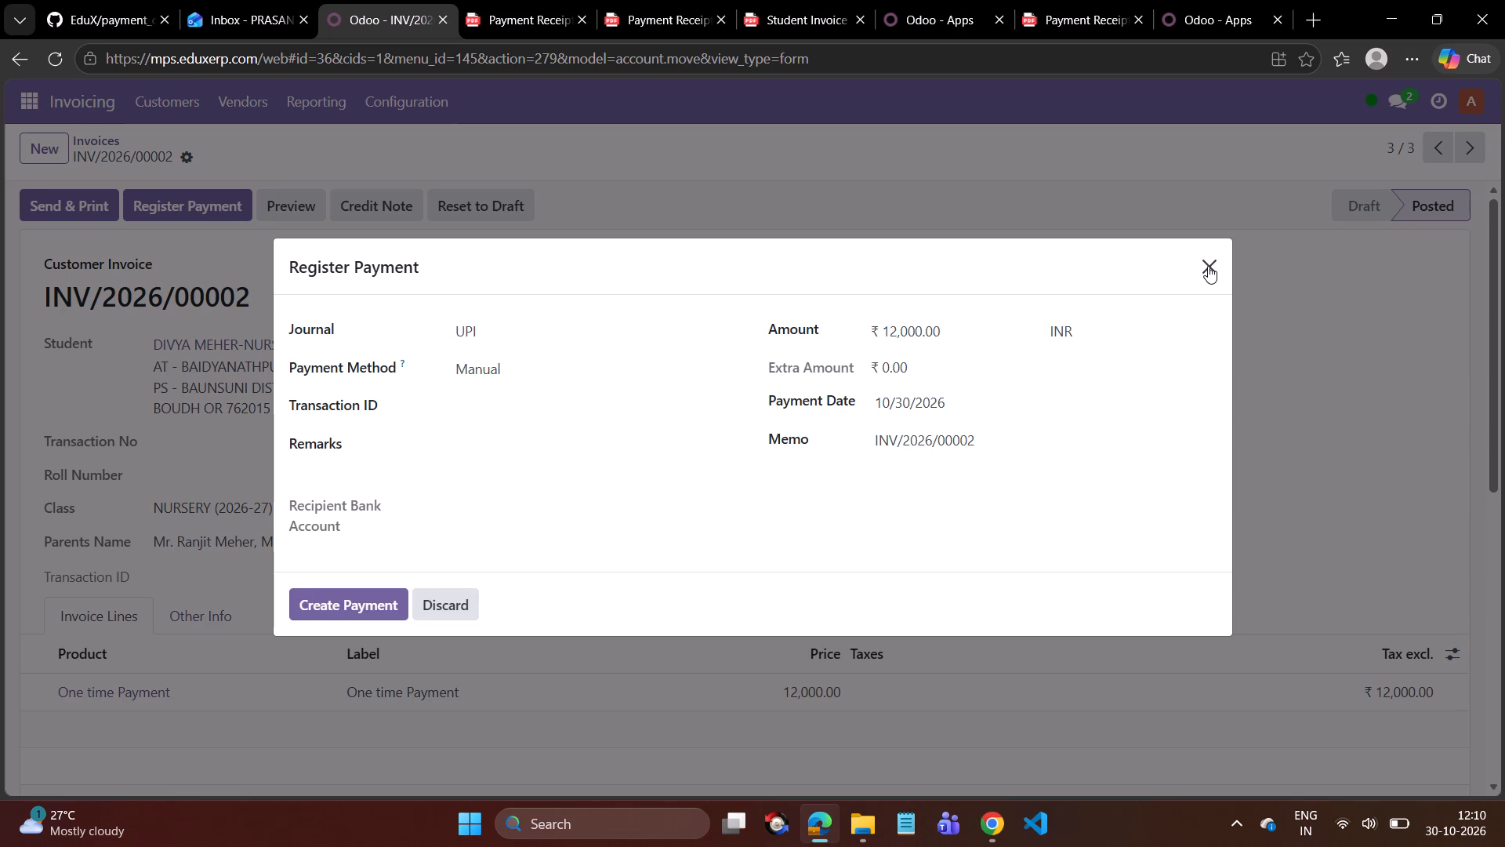
left_click(1208, 266)
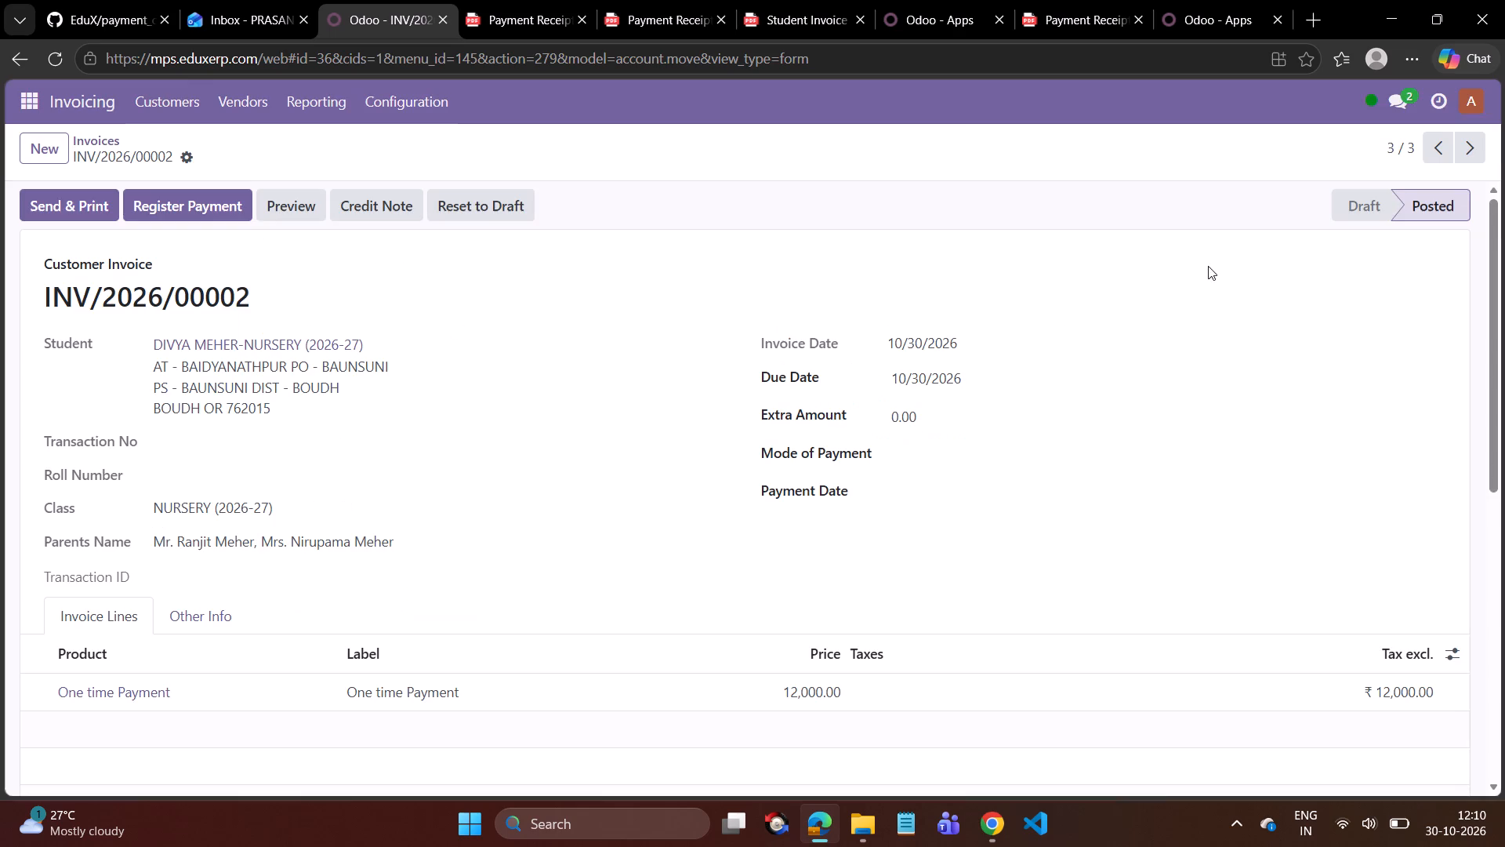
left_click(106, 141)
scroll(402, 543, "up", 4)
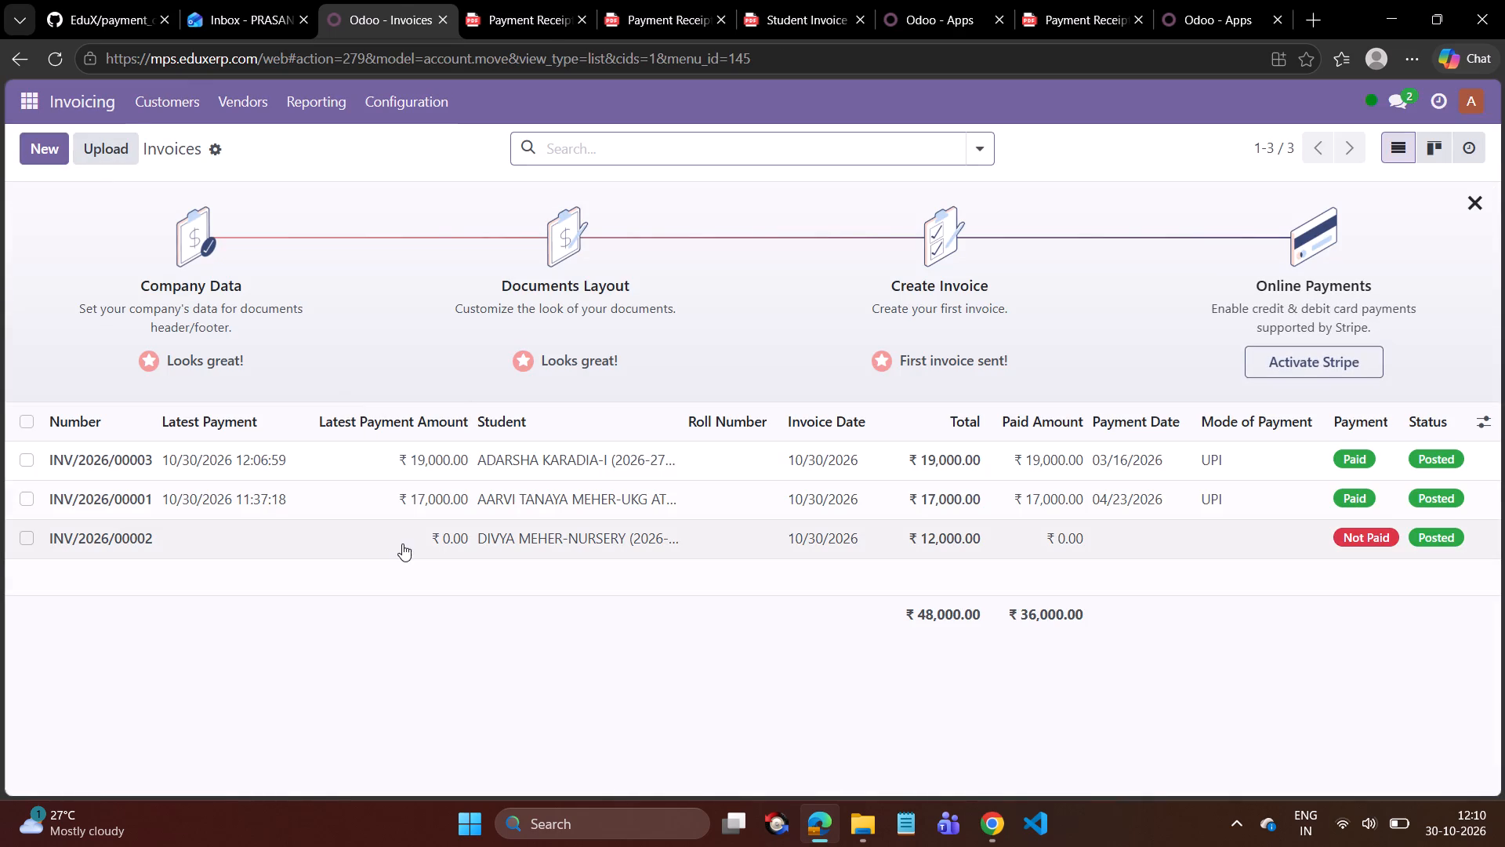
Reload the page, open the Students app and examine the profile of a class II (2026-27) student.
left_click(60, 56)
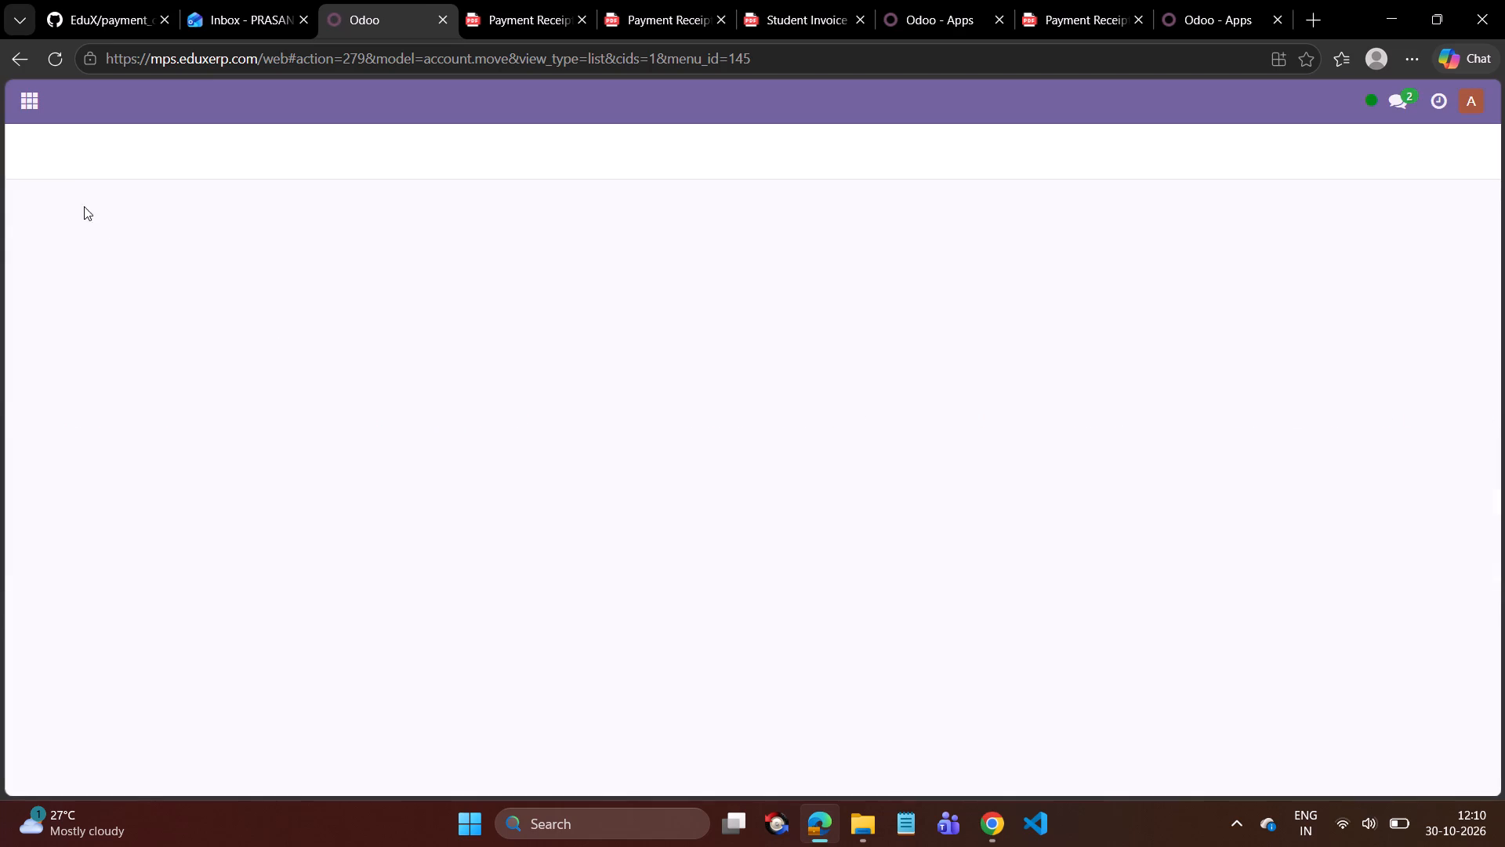
left_click(30, 95)
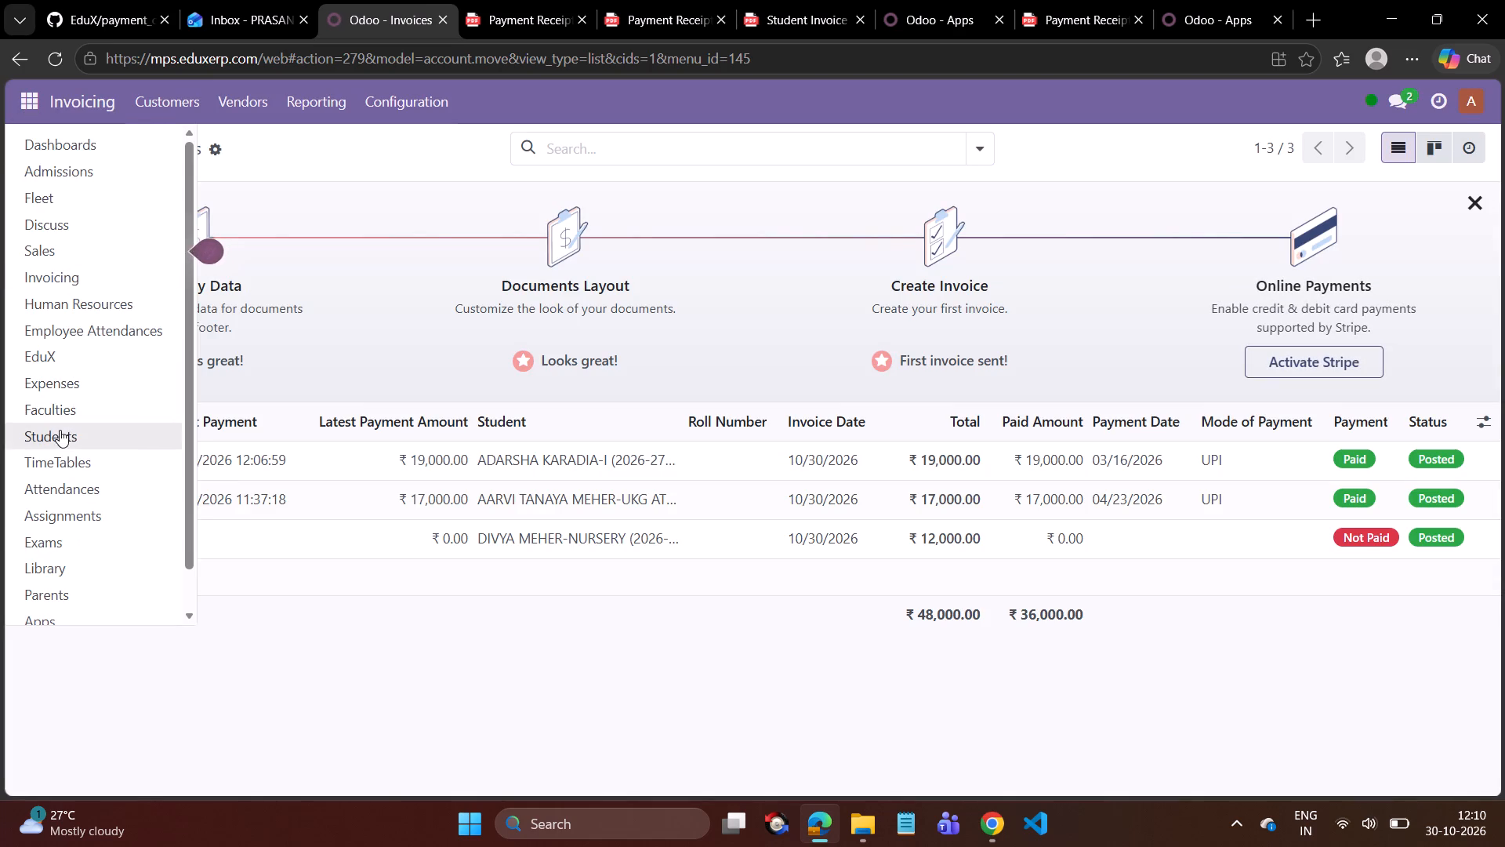
left_click(60, 430)
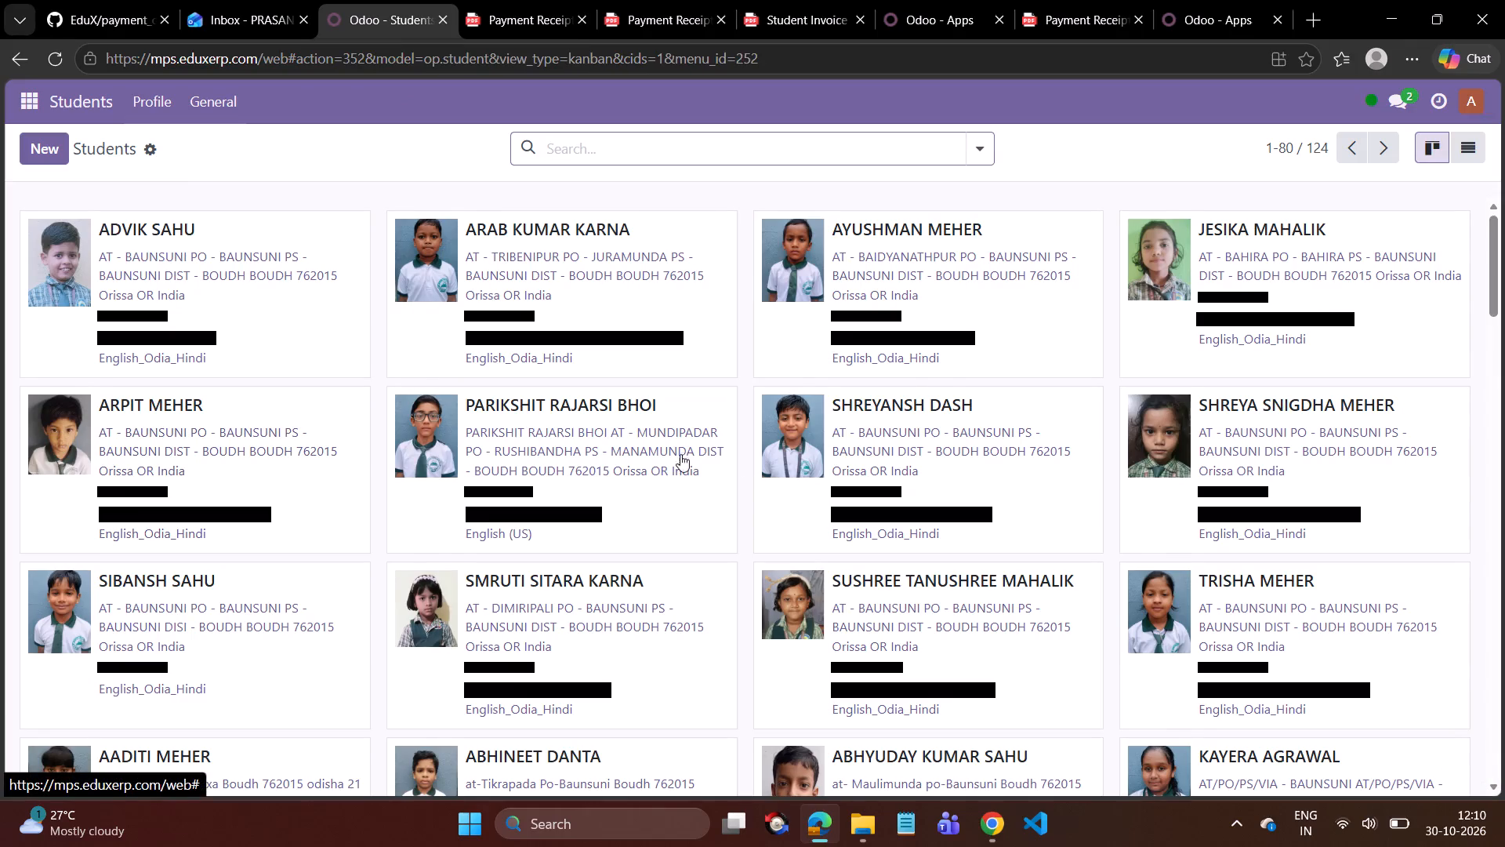
left_click(939, 468)
scroll(319, 530, "down", 4)
scroll(313, 532, "up", 1)
scroll(313, 532, "down", 1)
scroll(335, 476, "up", 4)
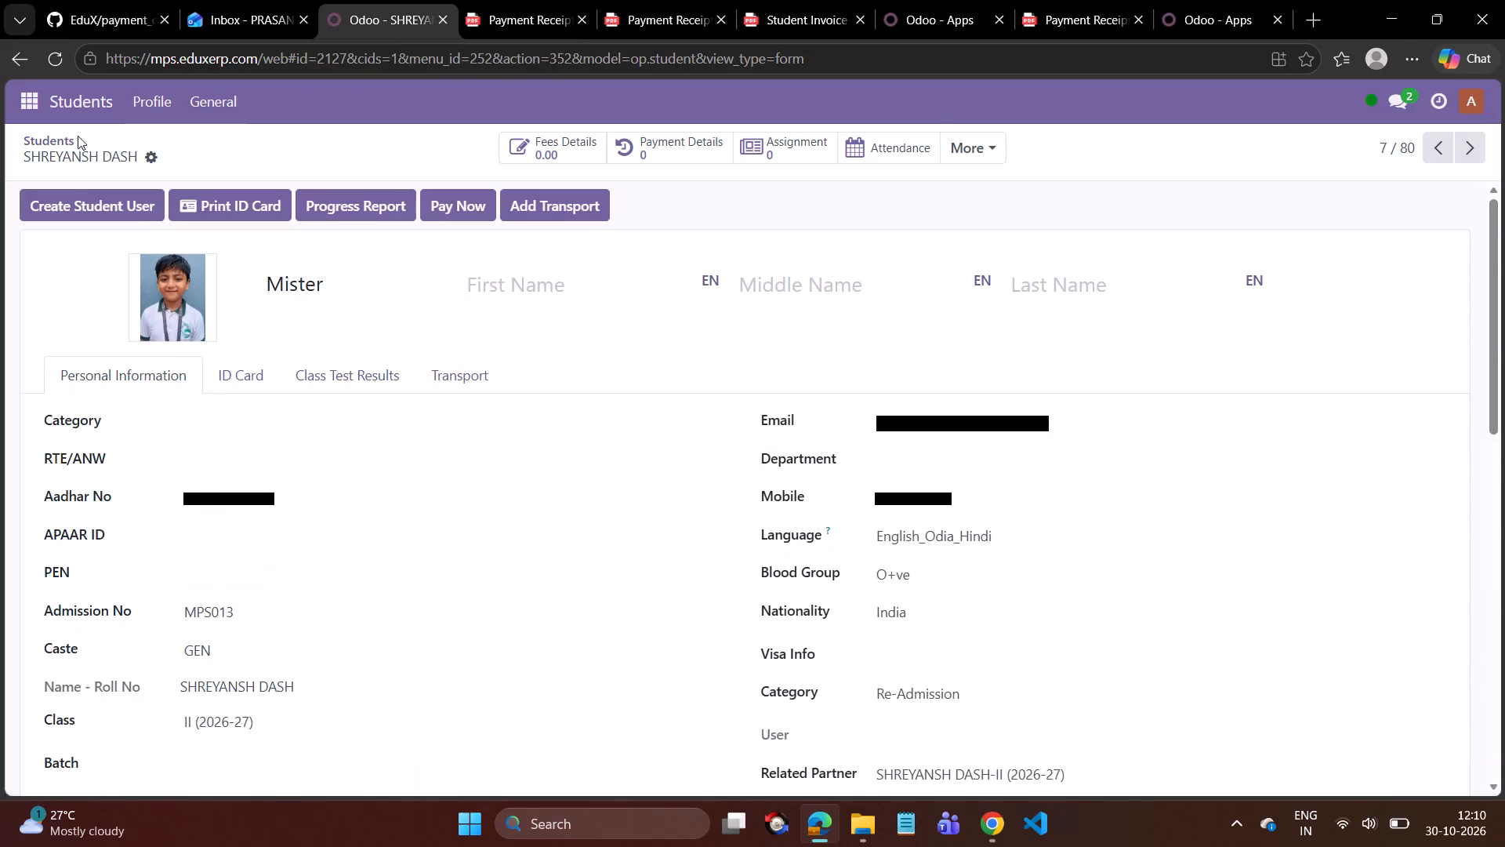
Examine the profile of a class IV (2026-27) student further down the student list, and return to the list.
left_click(57, 136)
scroll(1003, 616, "down", 9)
left_click(902, 540)
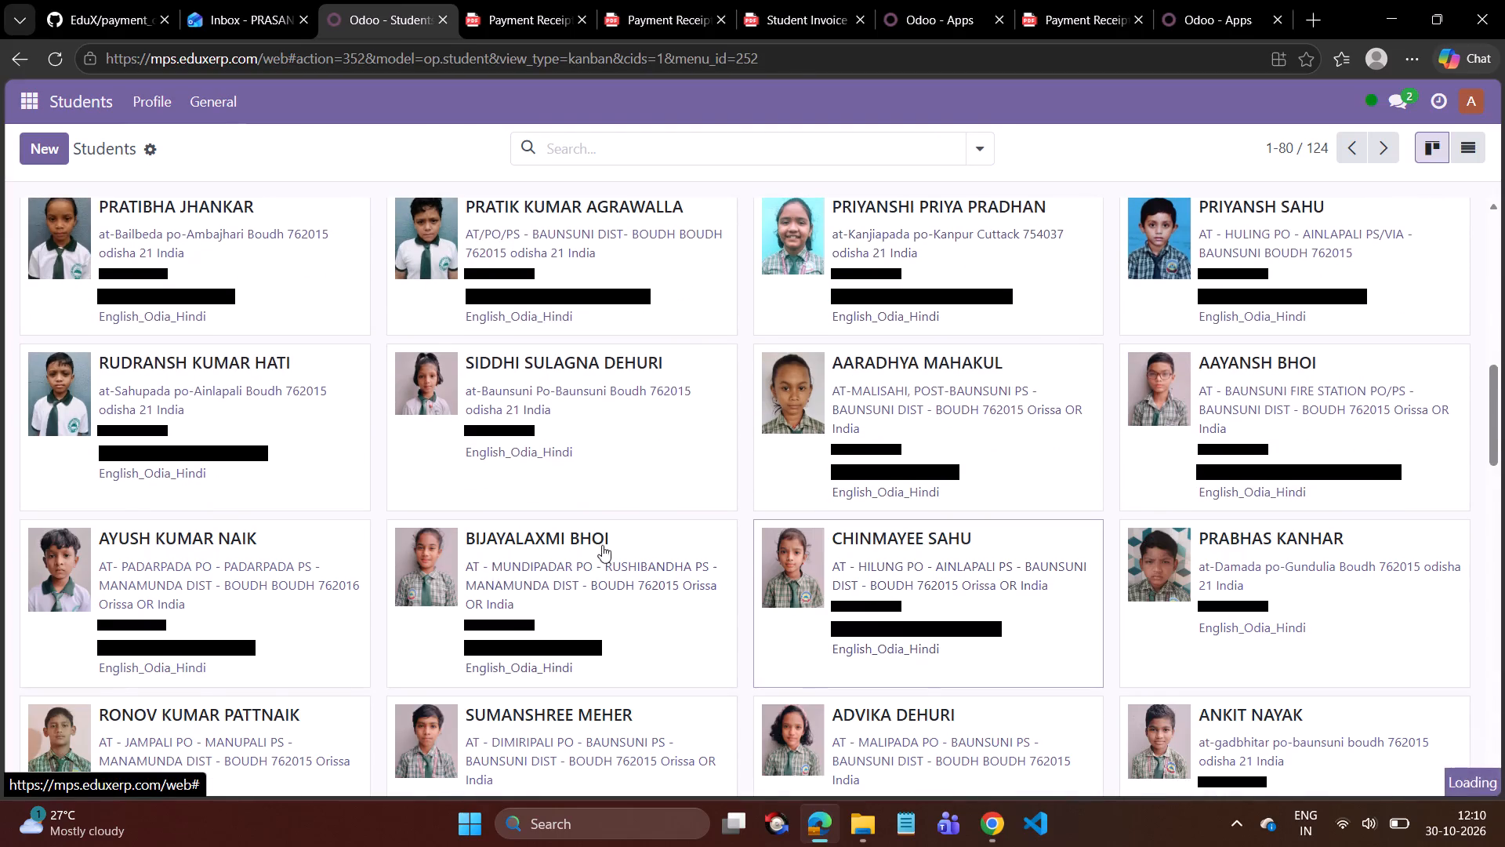
scroll(433, 532, "down", 3)
scroll(331, 492, "down", 2)
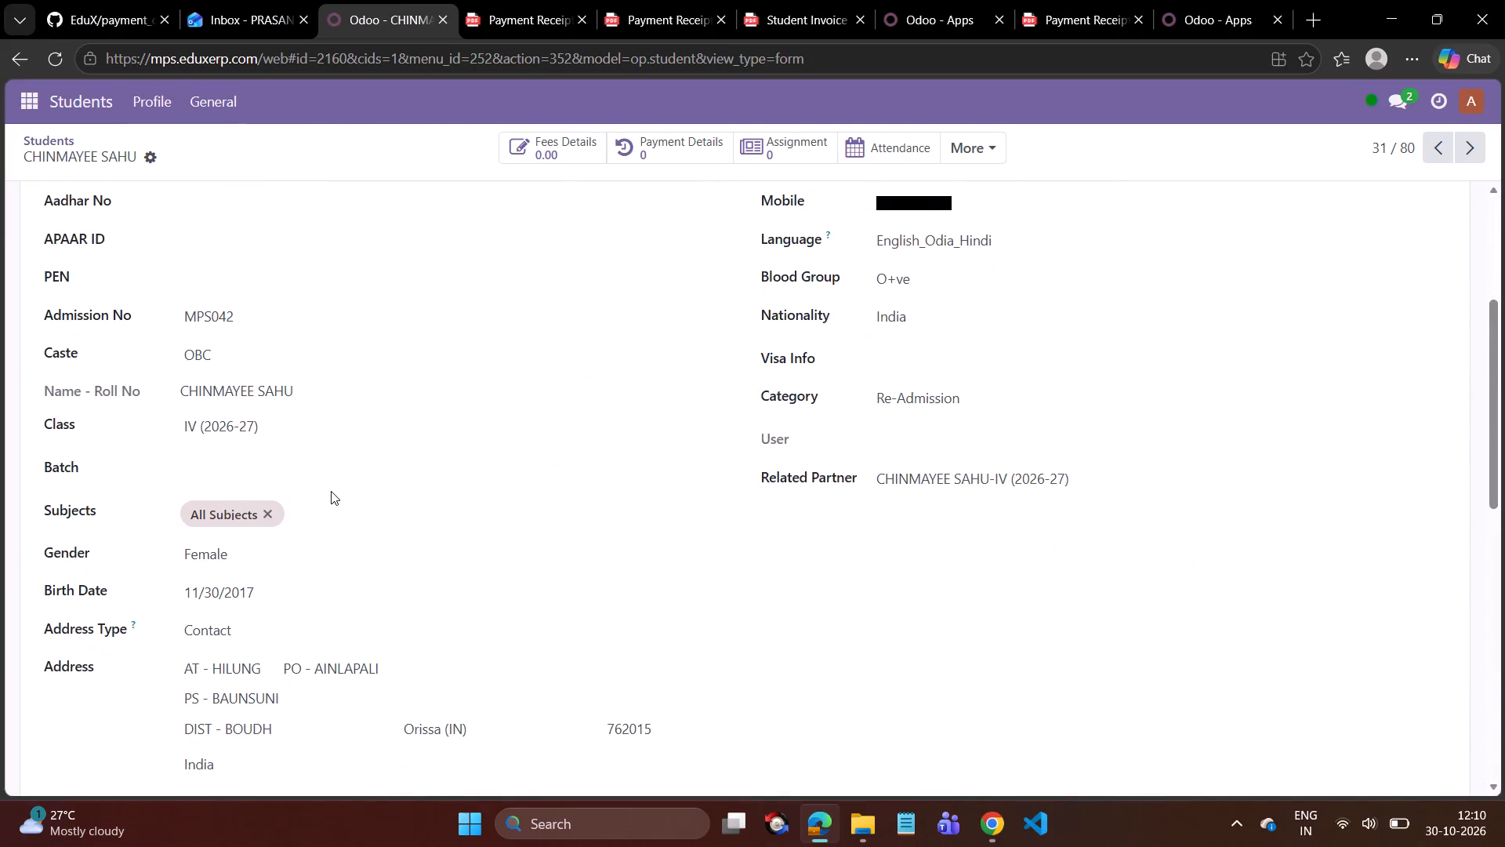
scroll(41, 264, "up", 3)
left_click(53, 140)
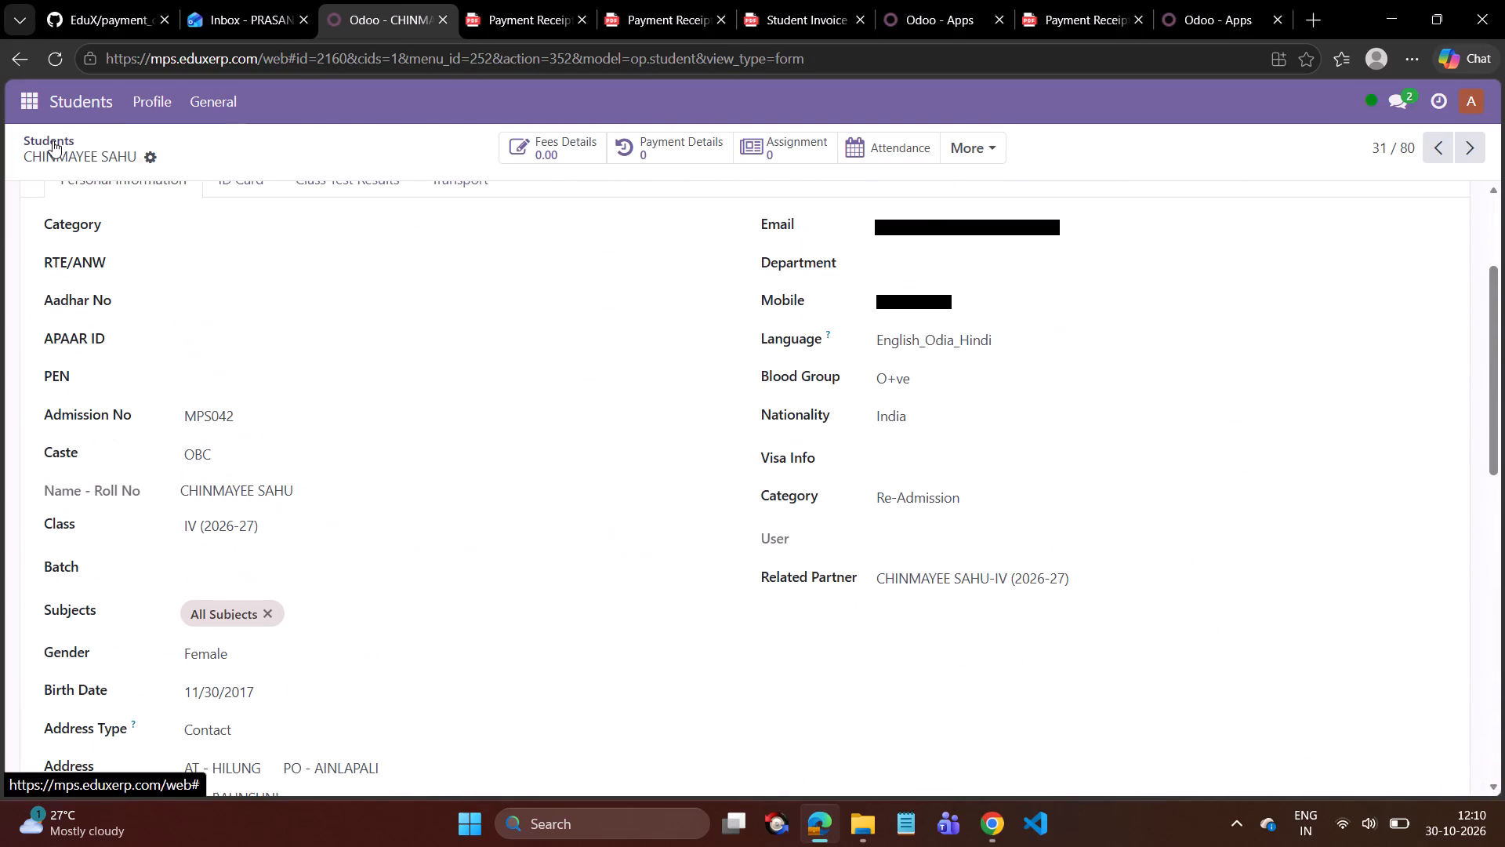
Open user management in Settings and examine the access rights of the fifth listed user, in the Teacher department.
left_click(24, 99)
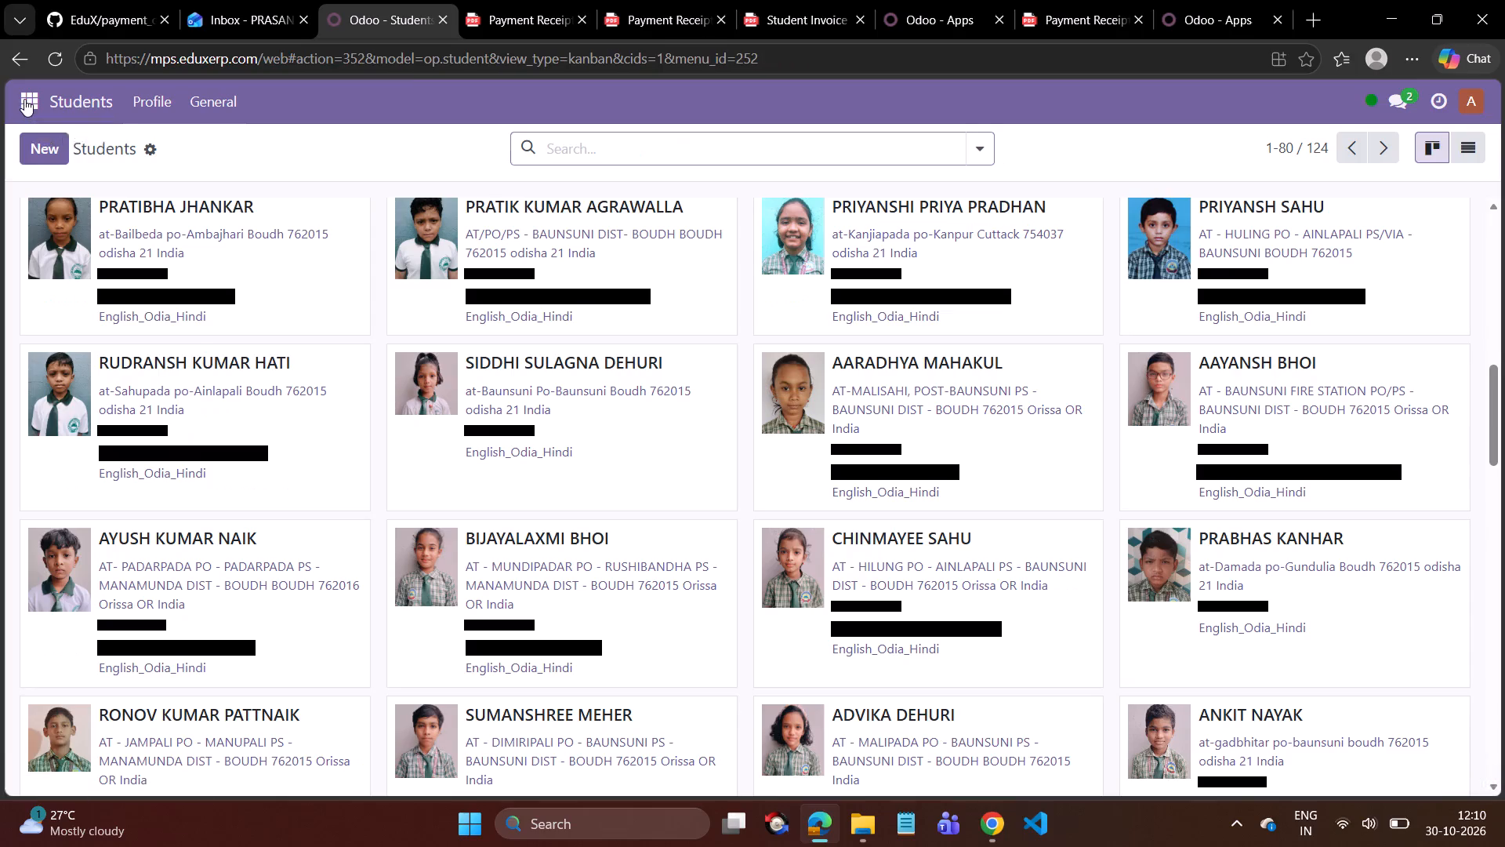
scroll(60, 449, "down", 7)
left_click(52, 593)
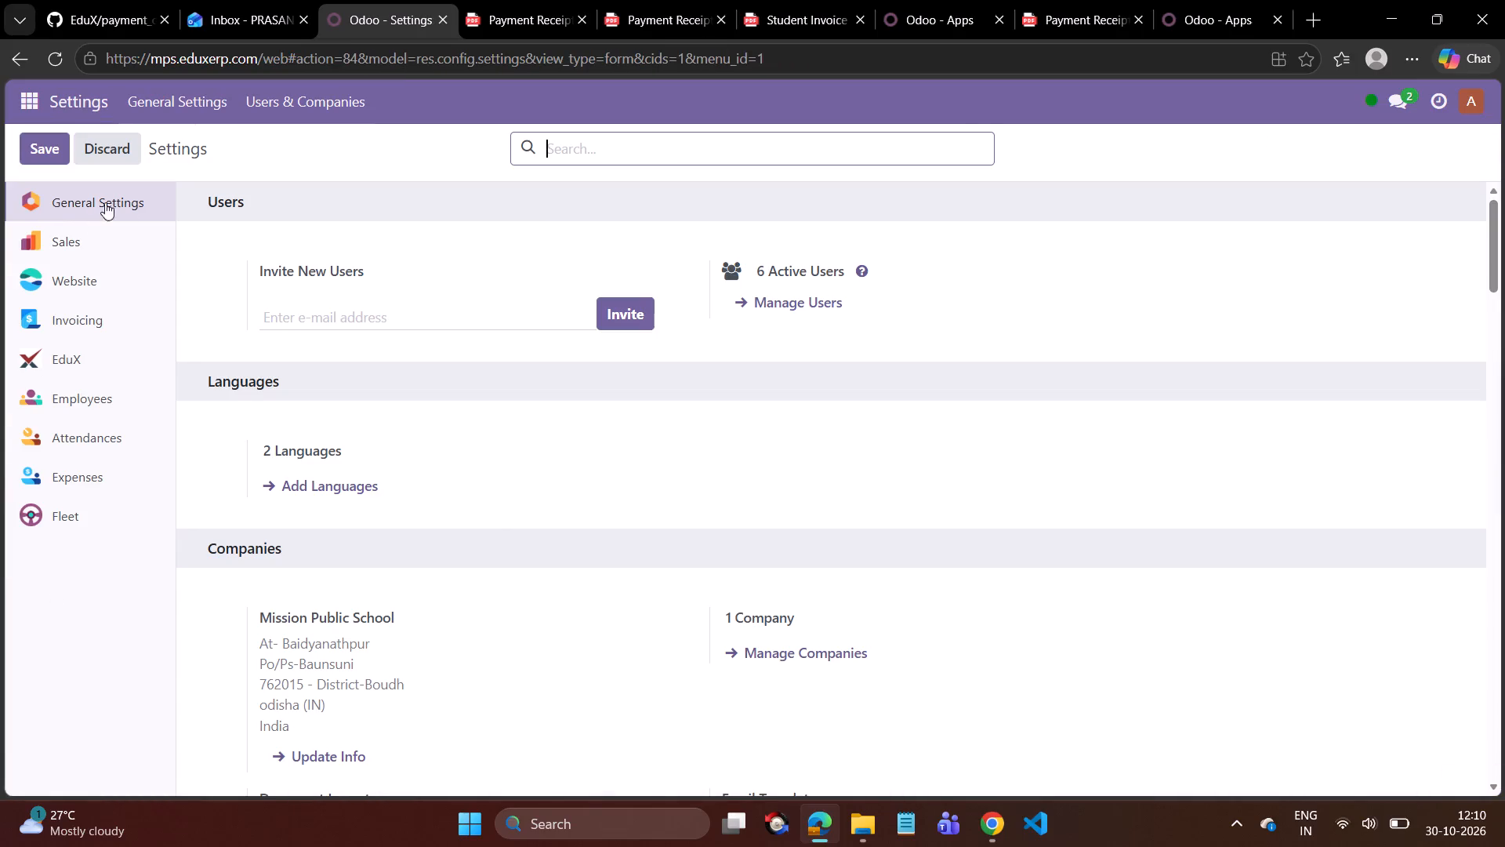
left_click(789, 303)
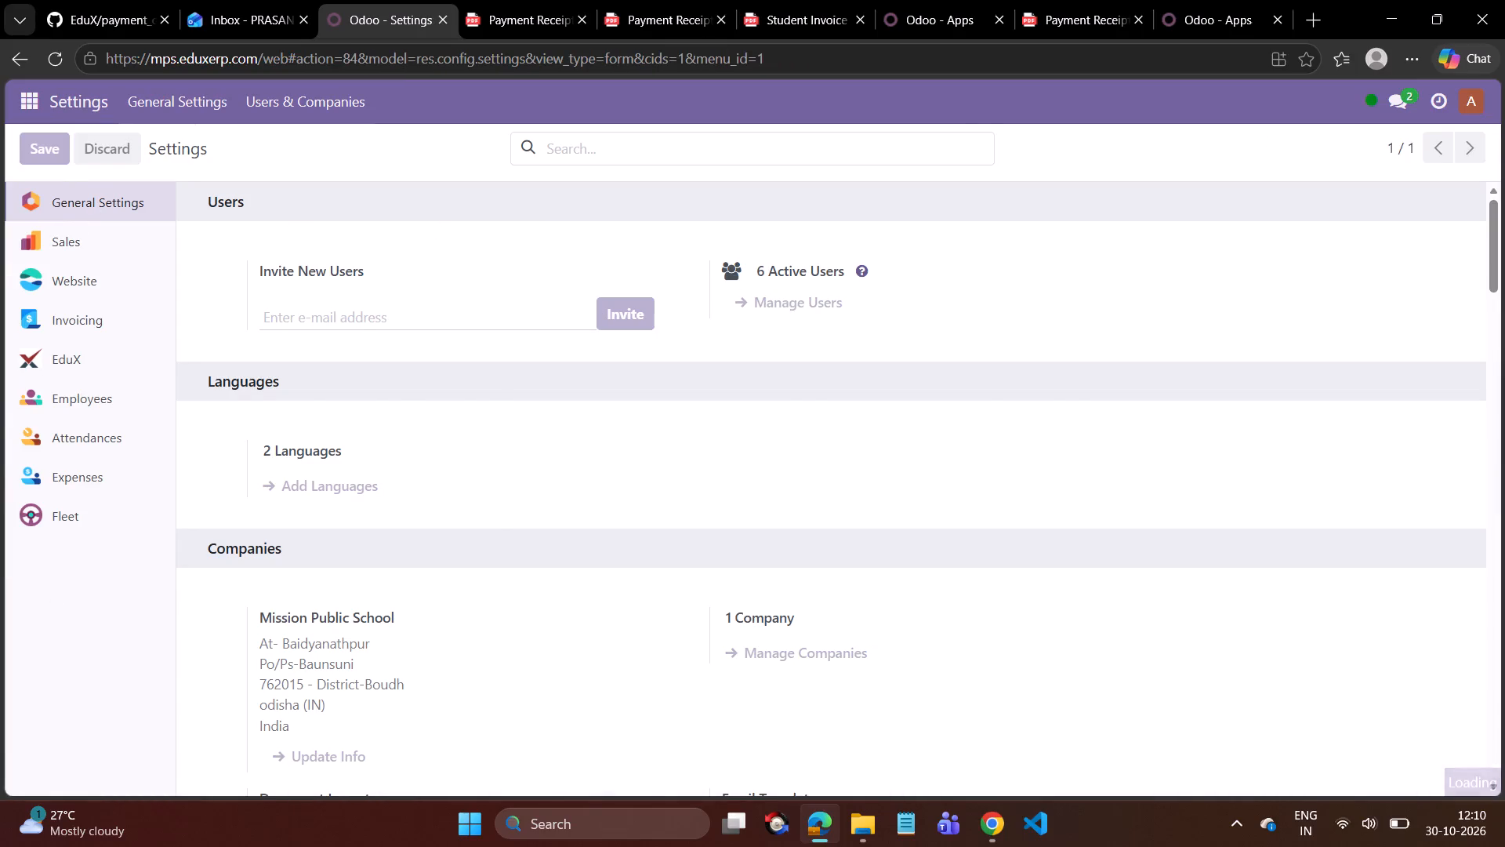
left_click(244, 394)
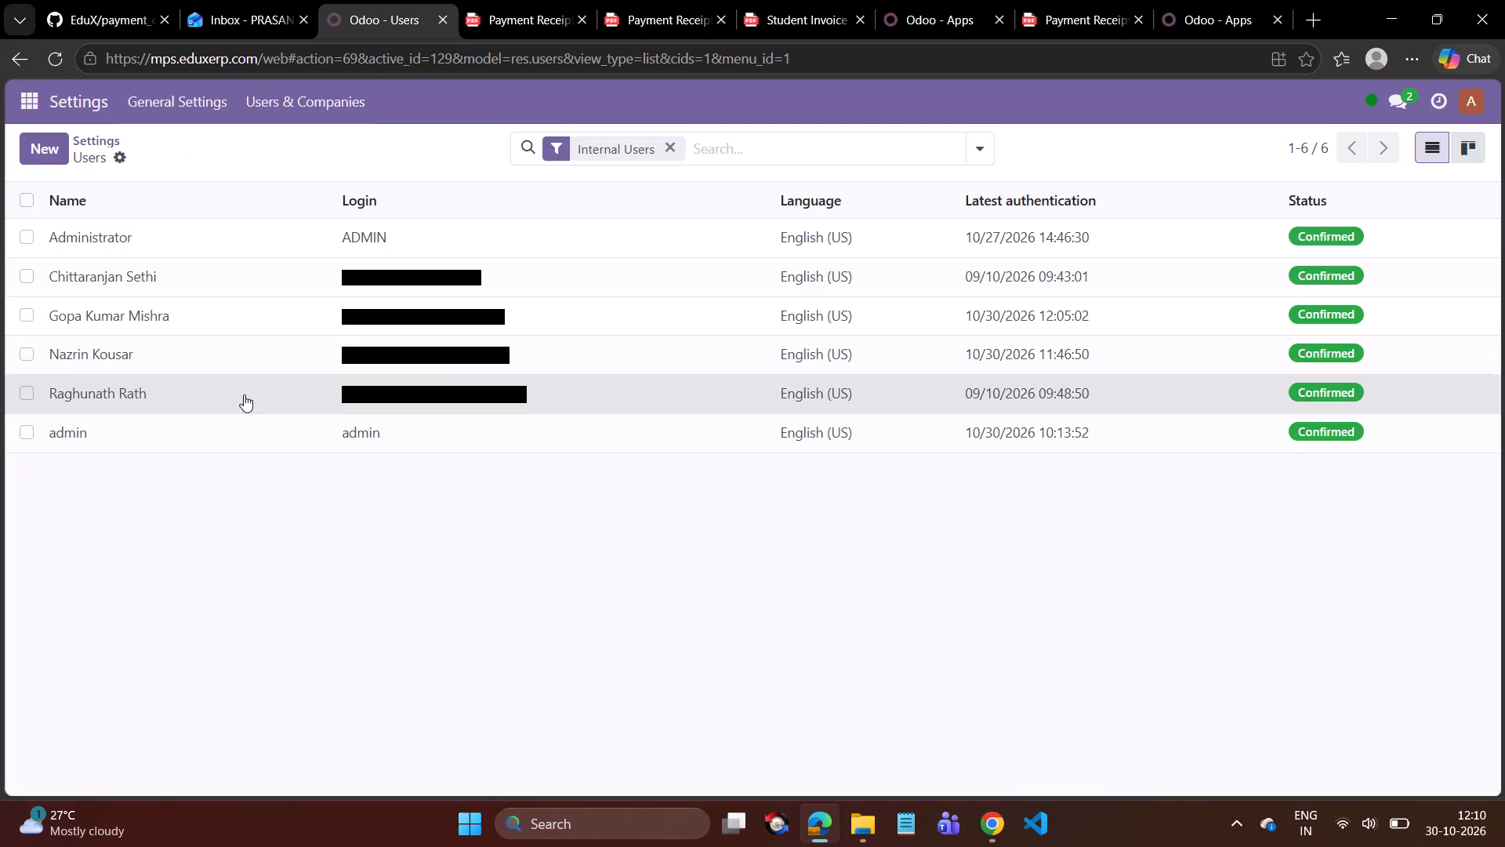
scroll(510, 533, "down", 5)
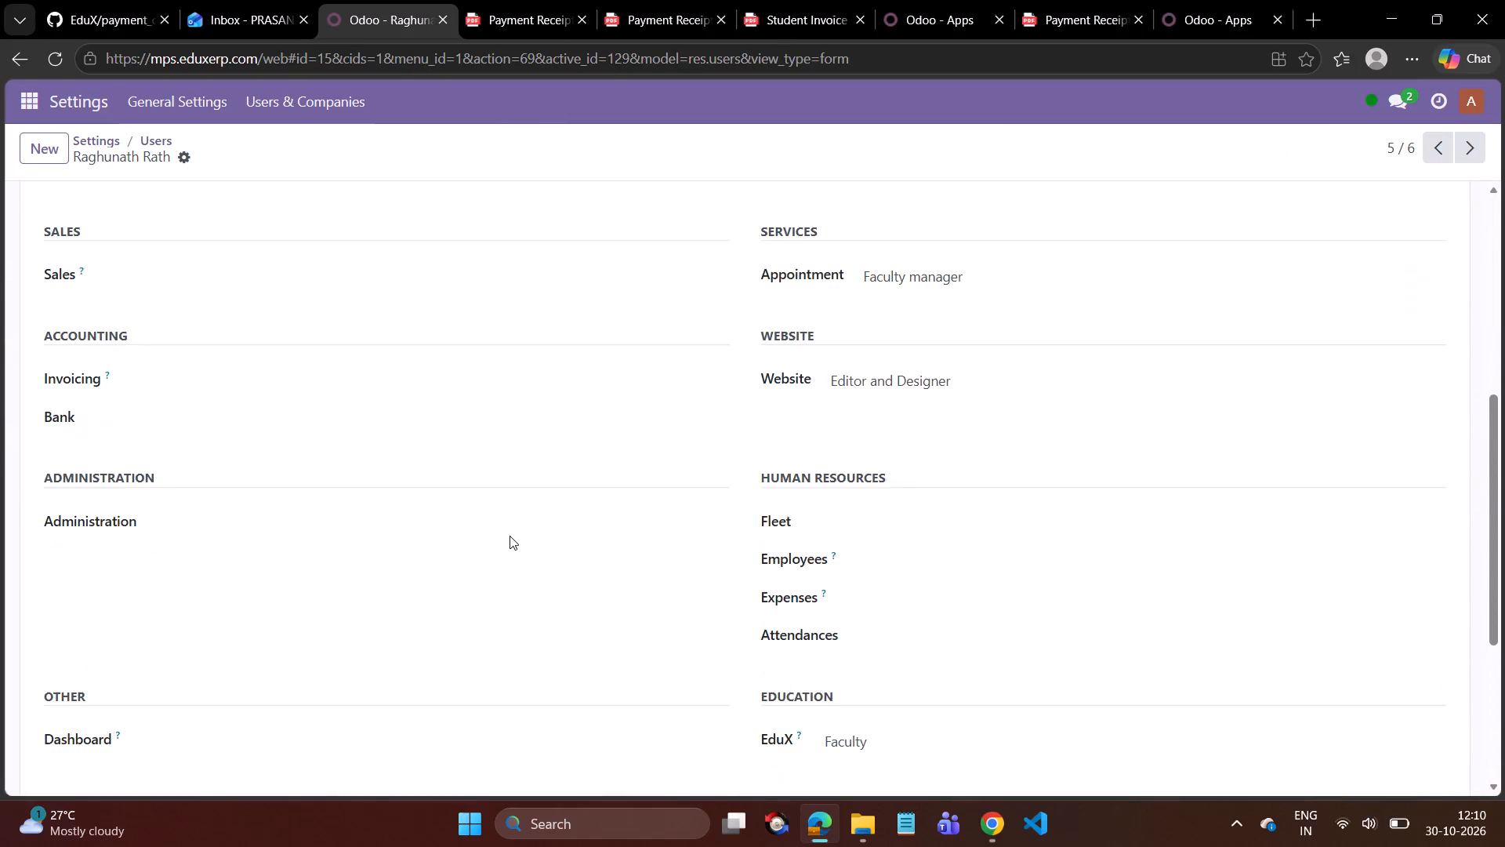
scroll(499, 542, "down", 5)
scroll(281, 549, "down", 9)
scroll(230, 551, "up", 8)
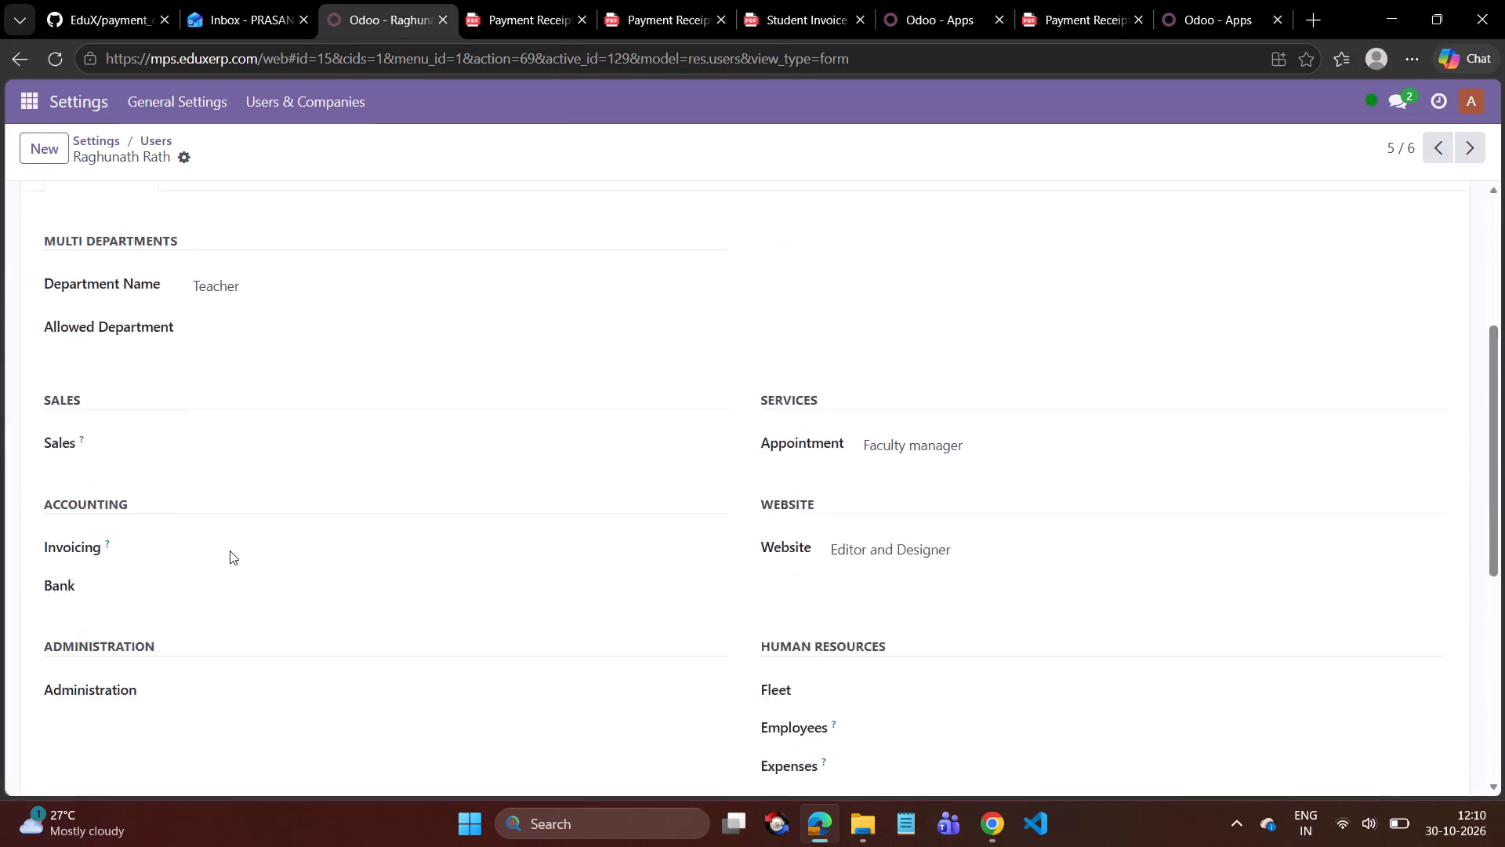
scroll(230, 551, "up", 7)
Open the fourth user in the users list and clear the Sales access right.
left_click(98, 139)
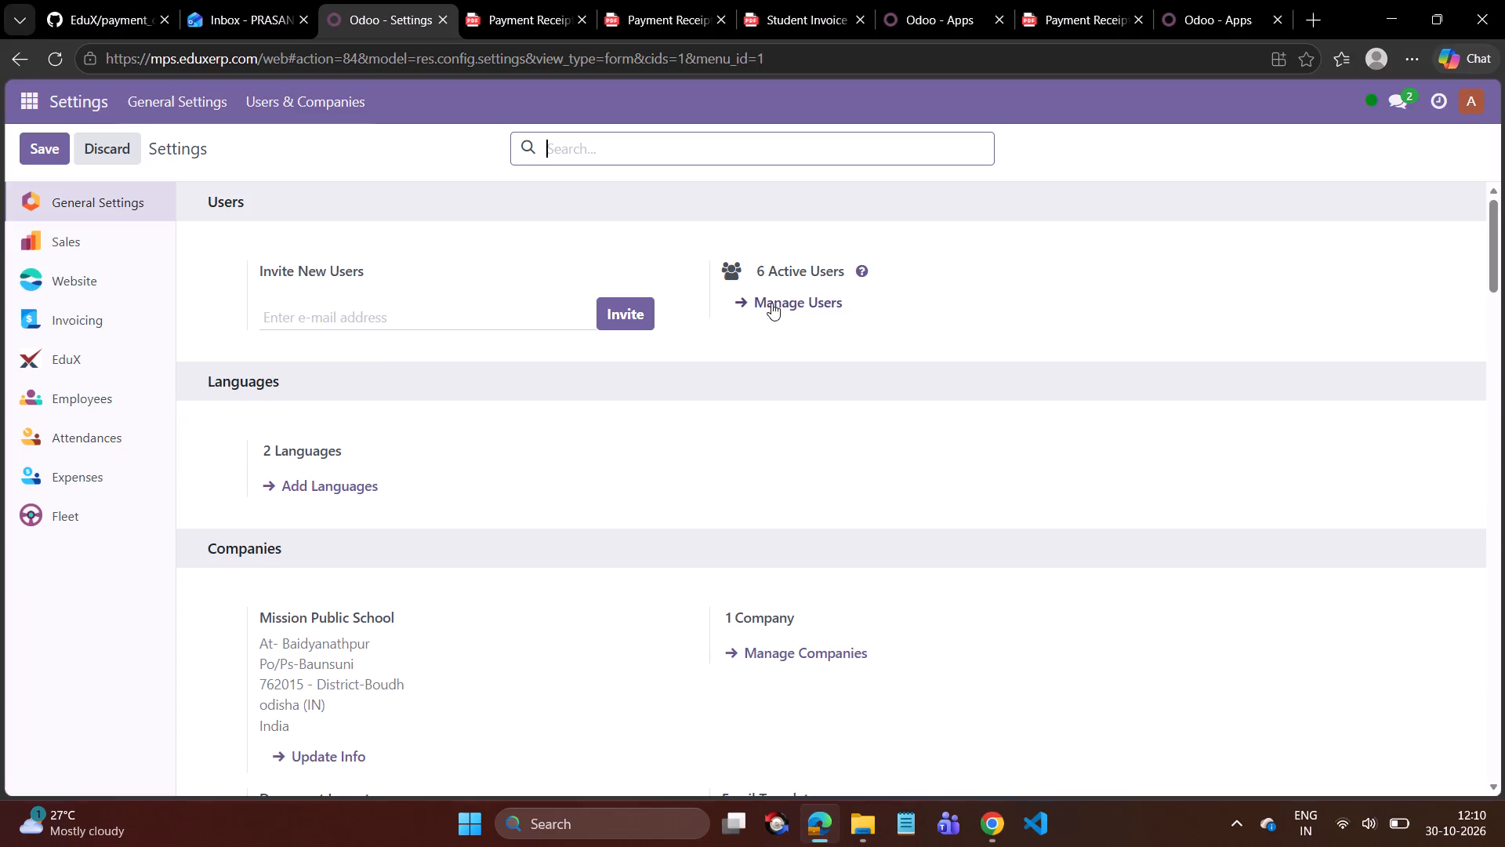
left_click(771, 303)
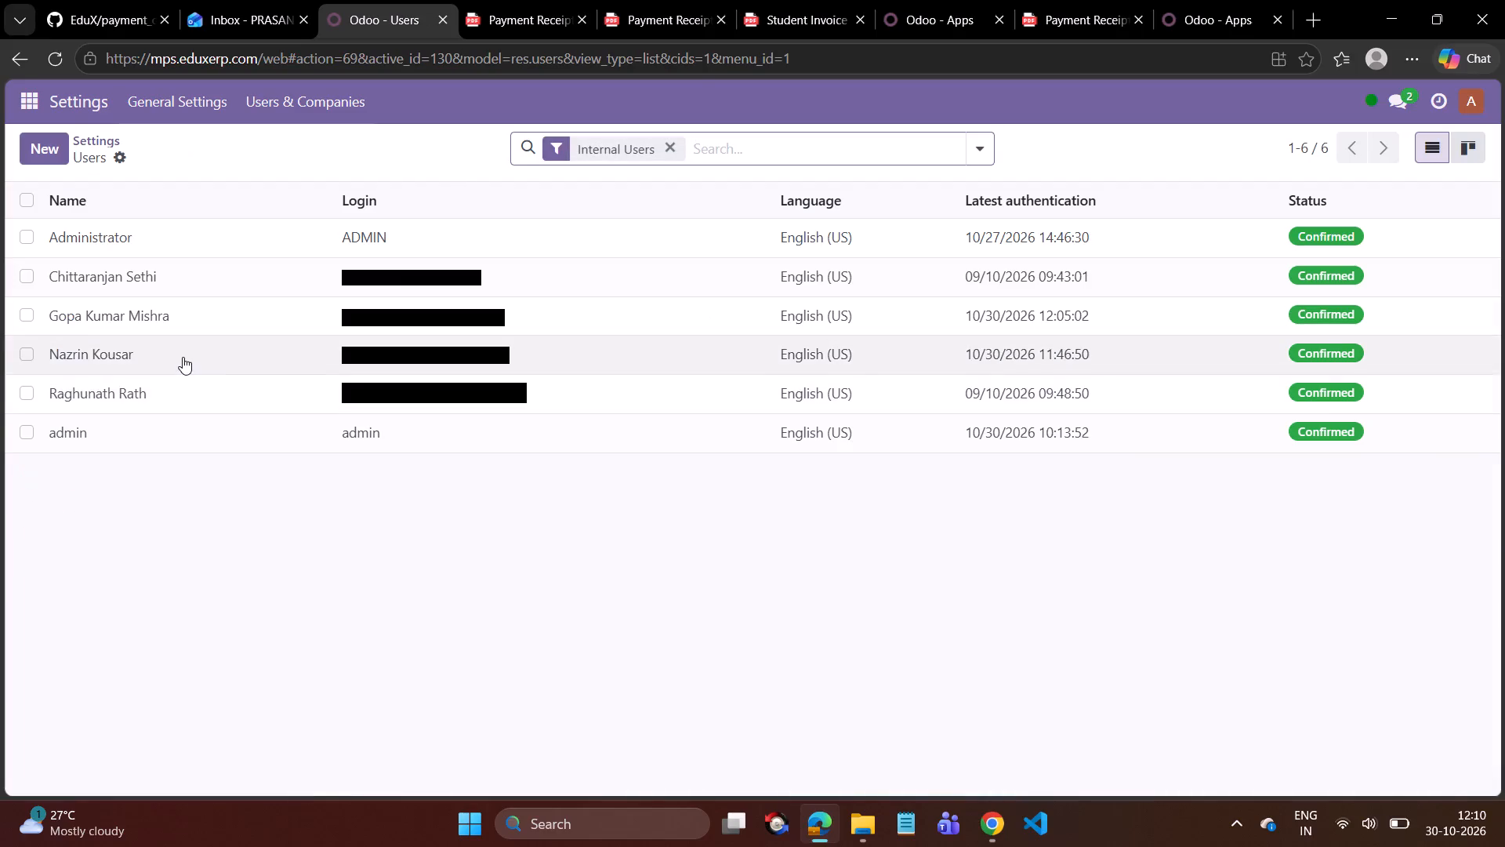
left_click(183, 357)
scroll(422, 641, "down", 2)
left_click(288, 569)
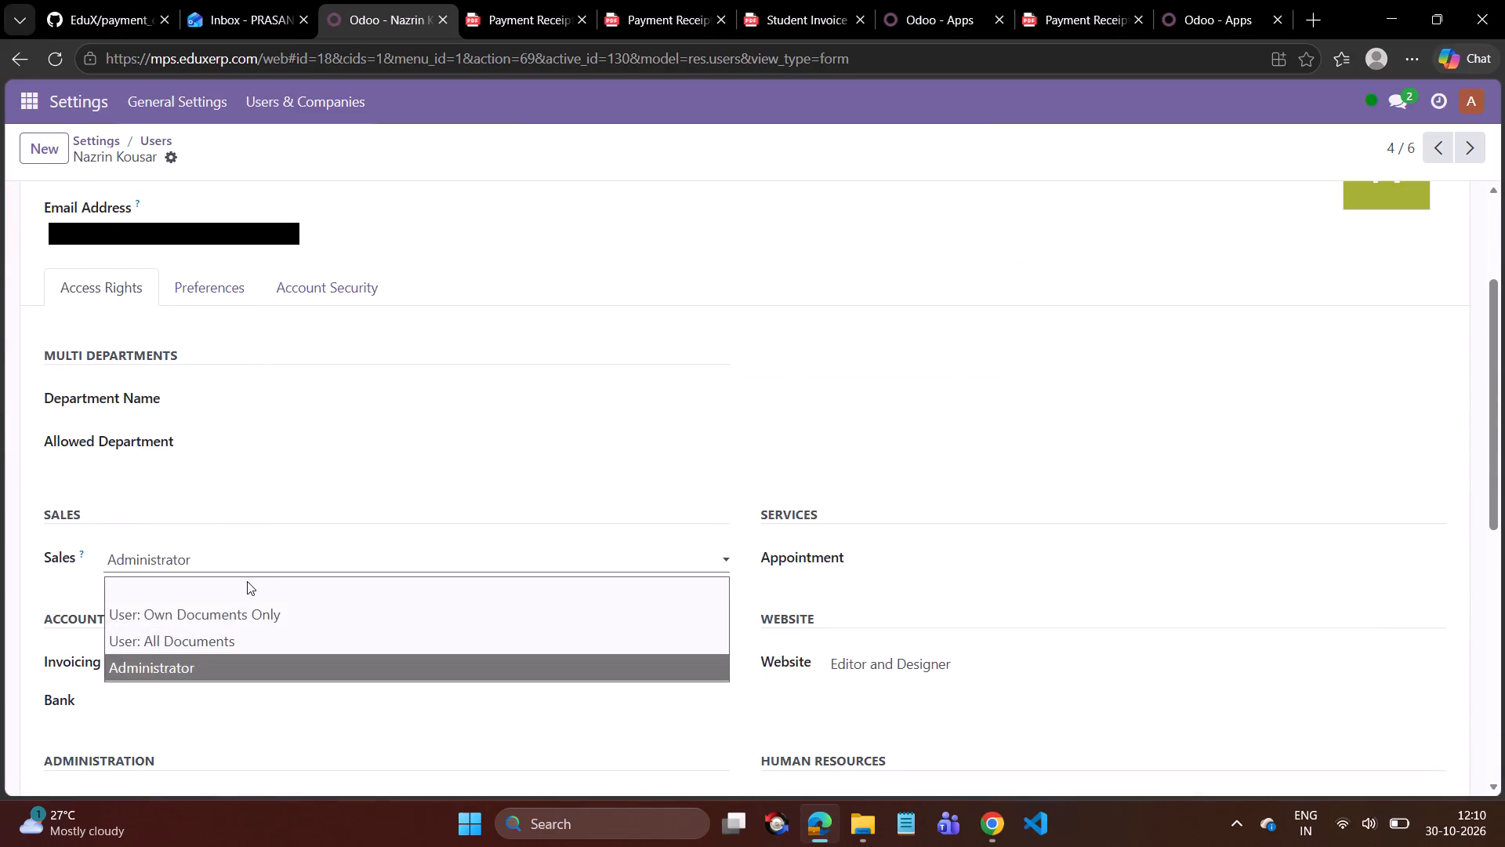
left_click(241, 583)
Clear the same user's Website and Invoicing access rights.
left_click(894, 659)
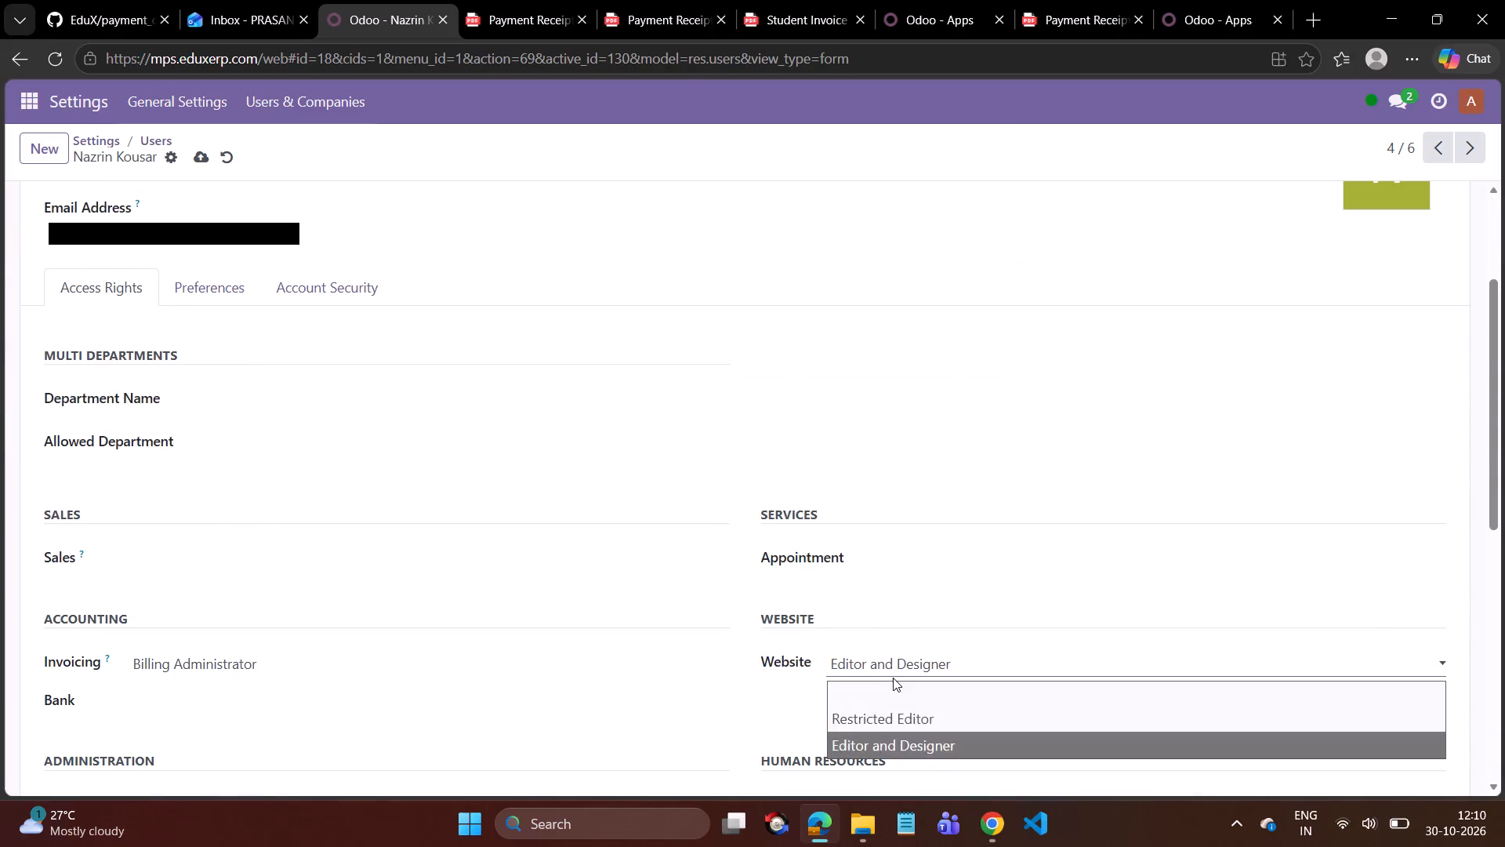
left_click(893, 678)
left_click(891, 668)
left_click(889, 686)
scroll(542, 620, "down", 2)
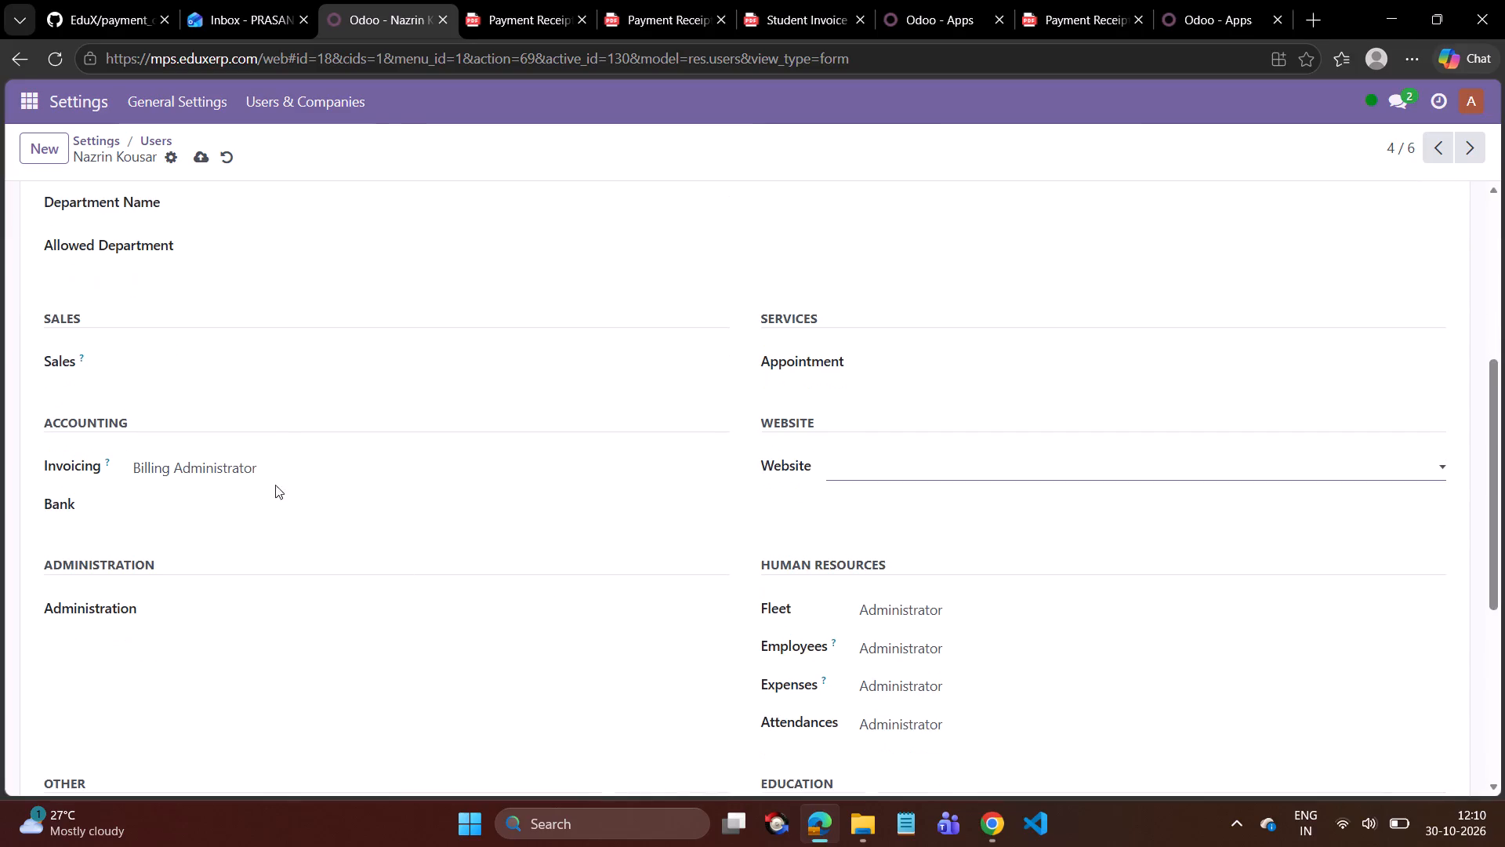
left_click(272, 464)
left_click(241, 497)
Clear the user's Fleet, Employees, Expenses and Attendances access rights under Human Resources.
left_click(932, 613)
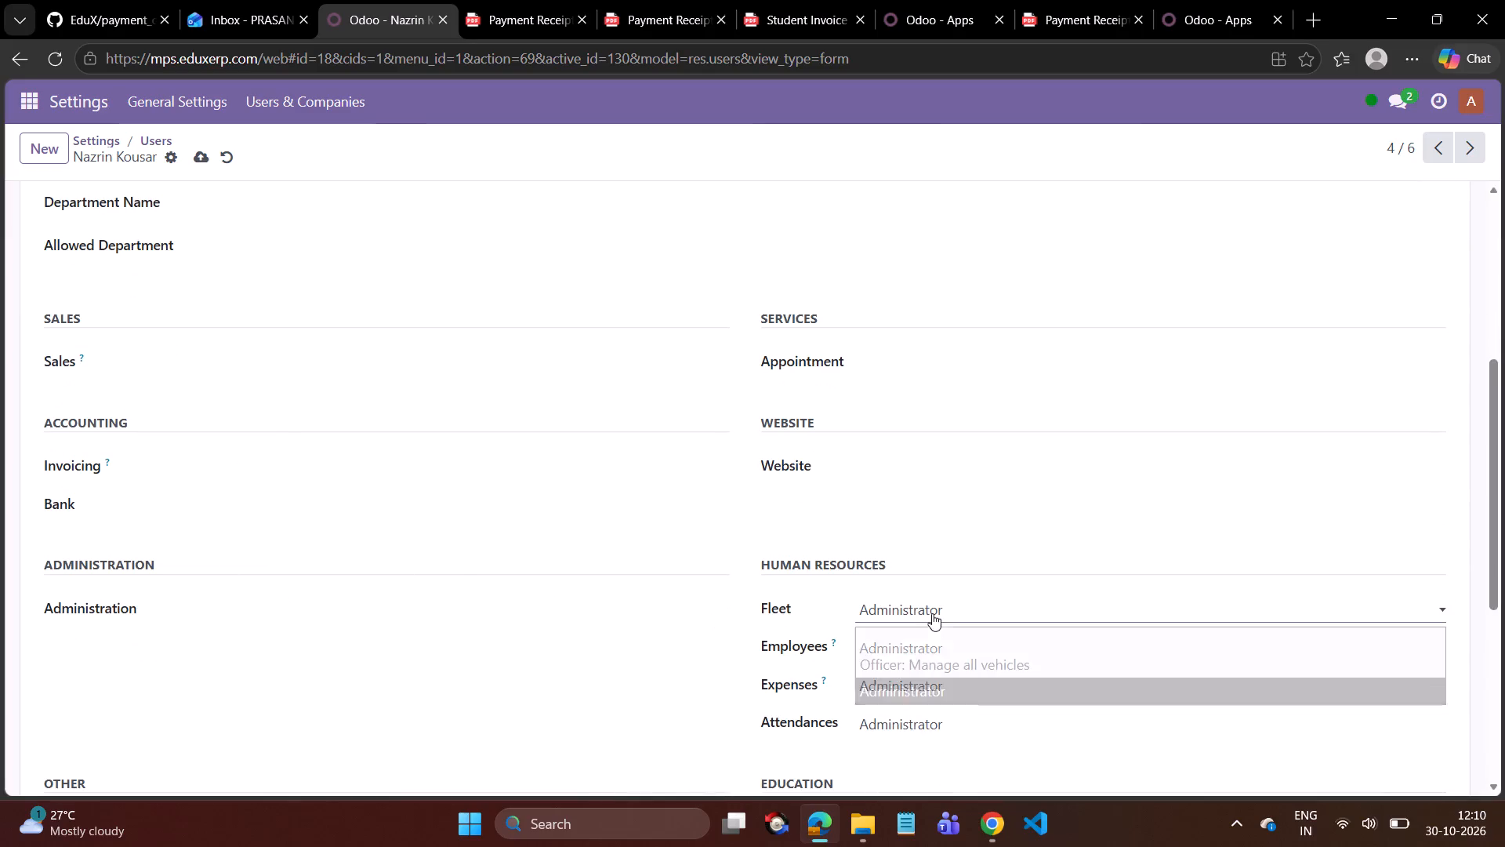
left_click(927, 631)
left_click(923, 651)
left_click(920, 663)
left_click(920, 657)
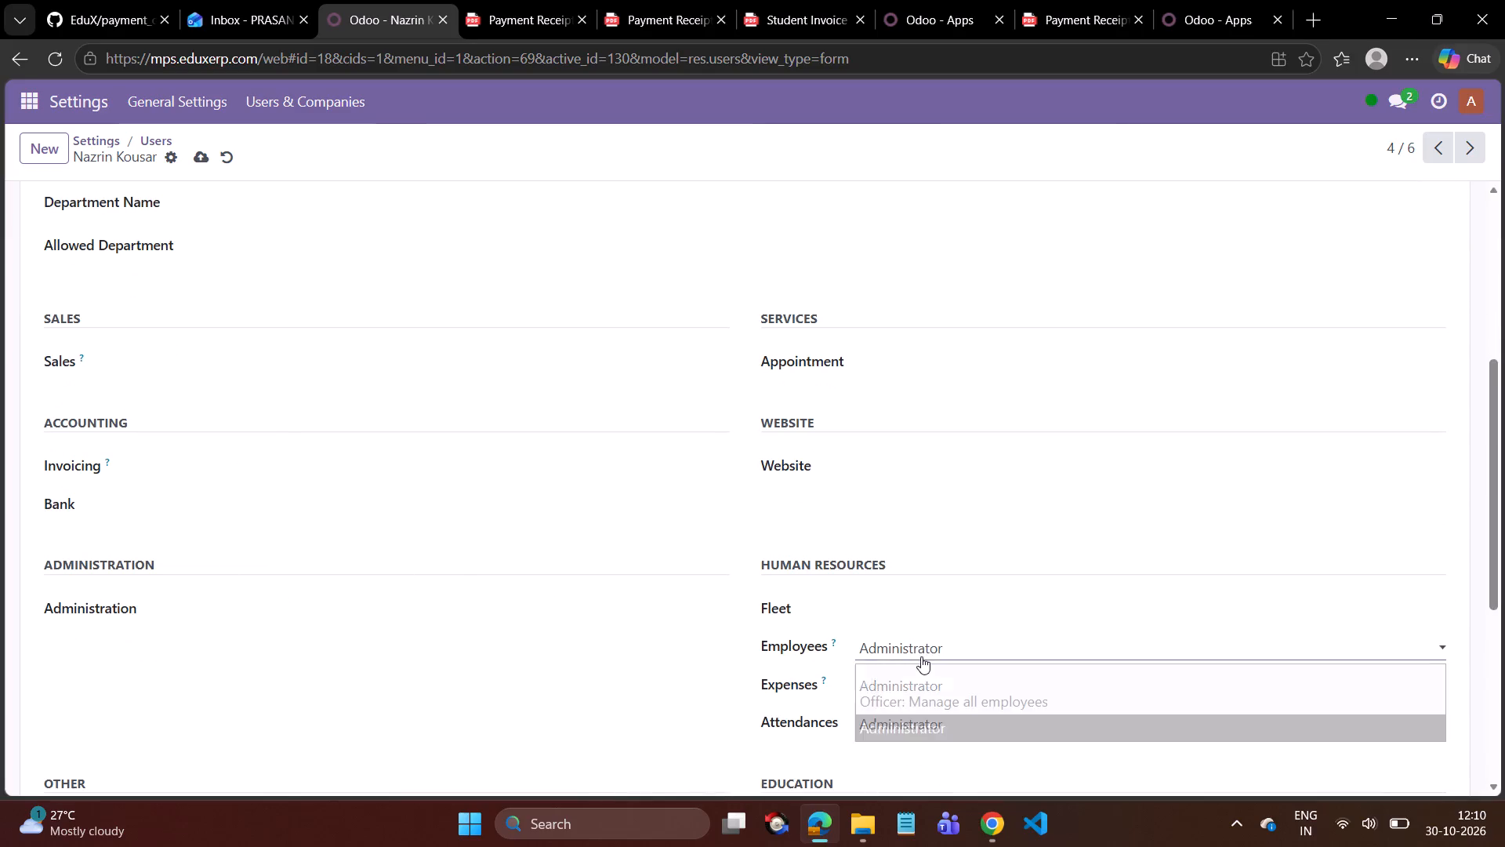
left_click(915, 668)
left_click(917, 689)
left_click(908, 582)
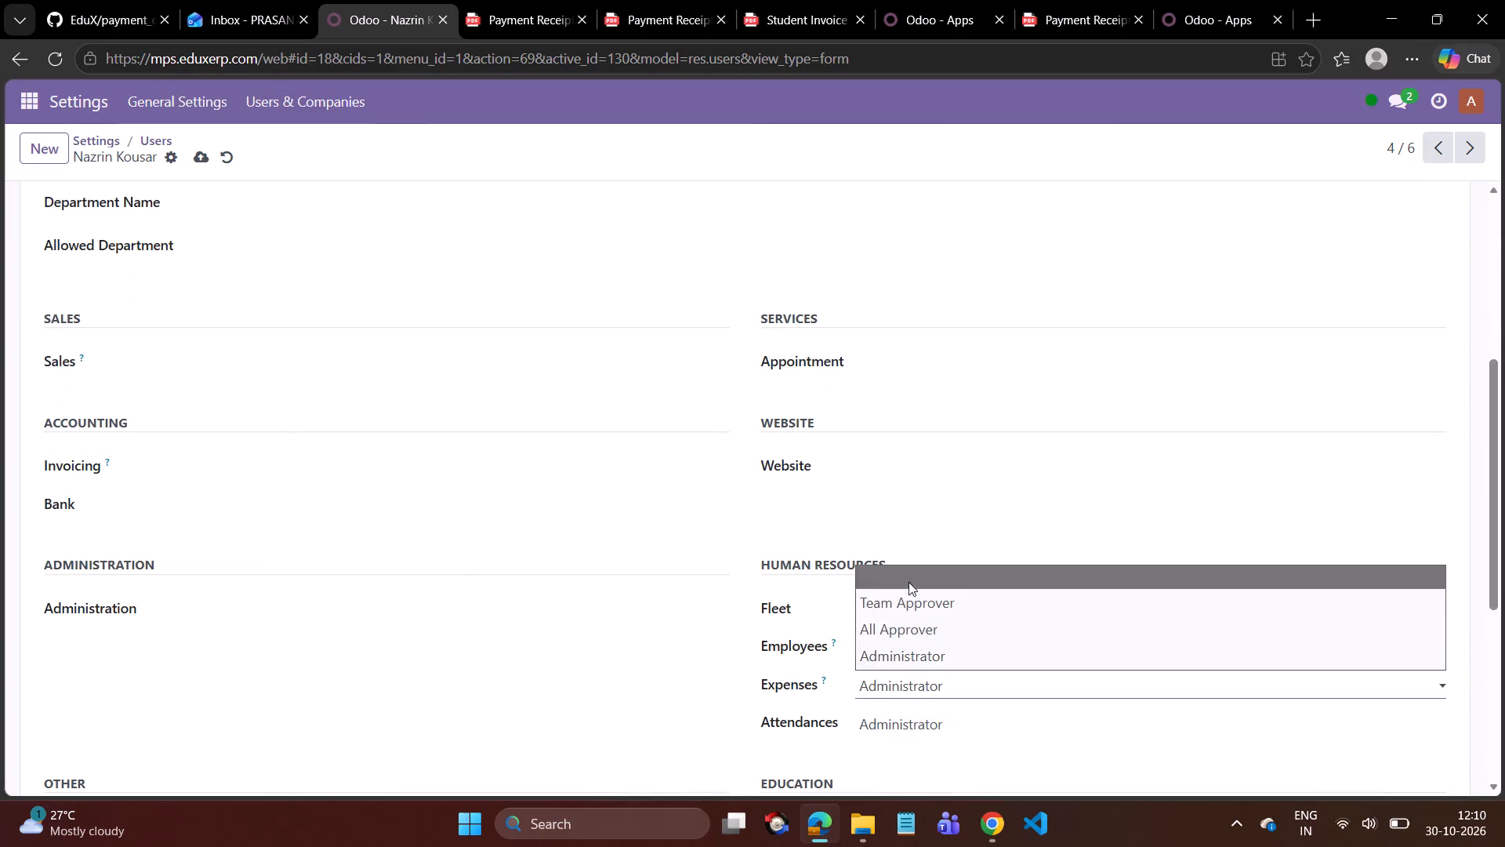
left_click(905, 726)
left_click(908, 752)
Check the user's remaining access rights in the Other, Education, Assignment, Attendance, Fees and Exam sections.
scroll(499, 524, "down", 2)
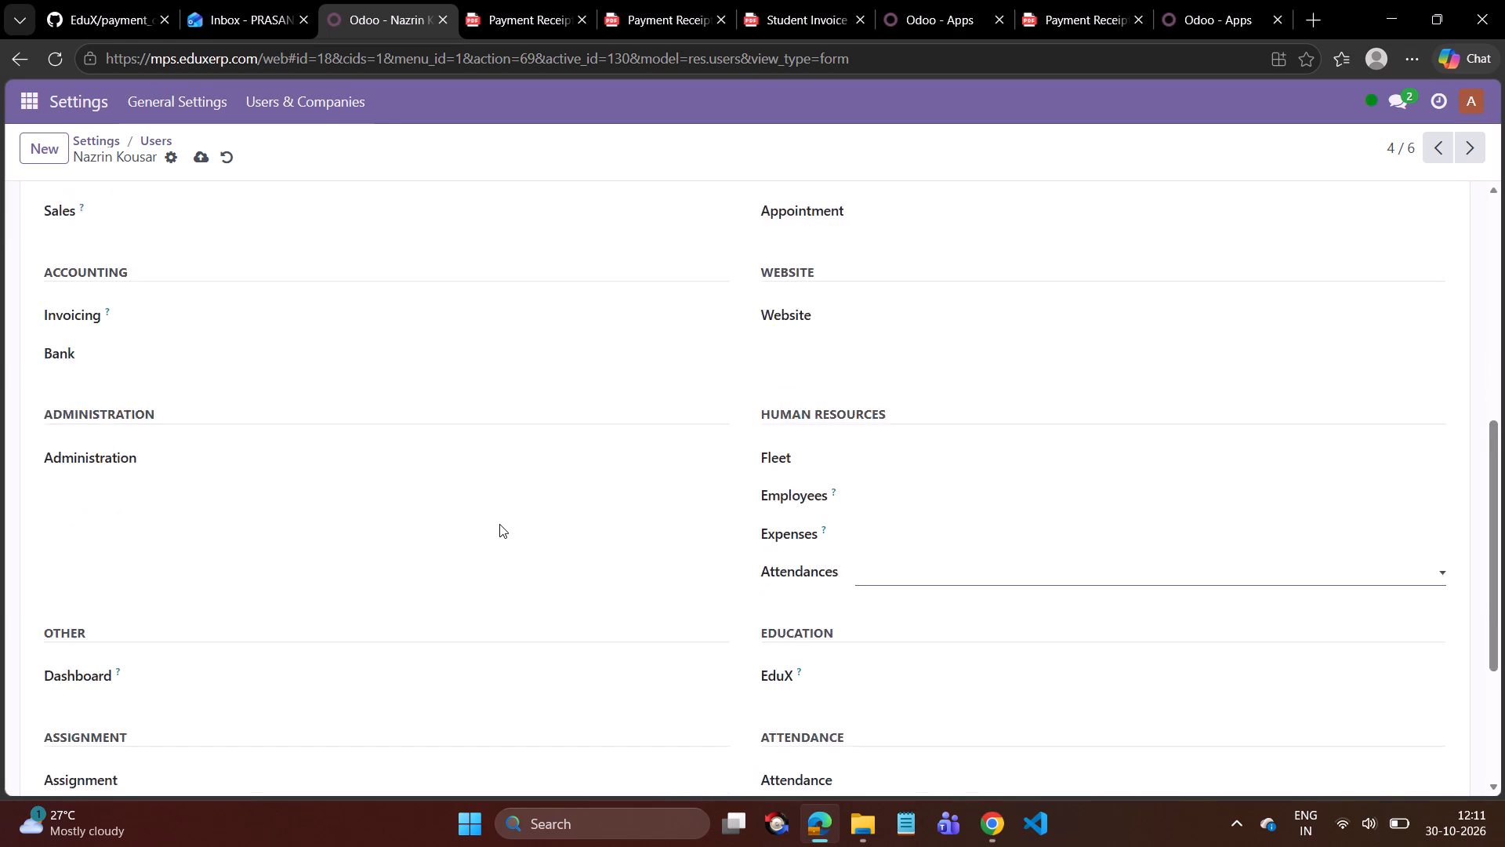
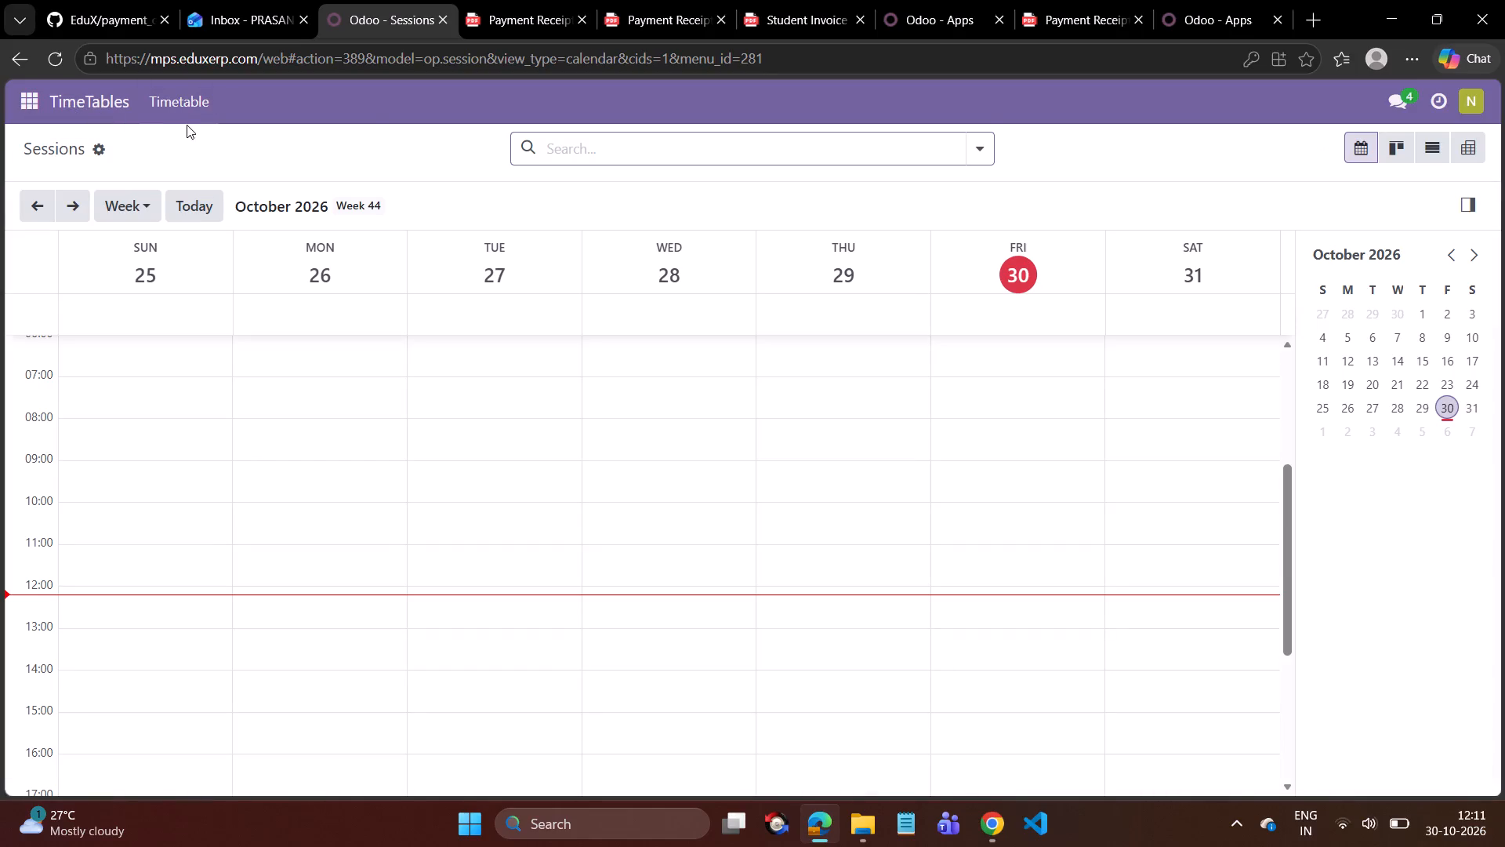
Check the timetable sessions in kanban and list views, and return to the calendar view.
left_click(1395, 147)
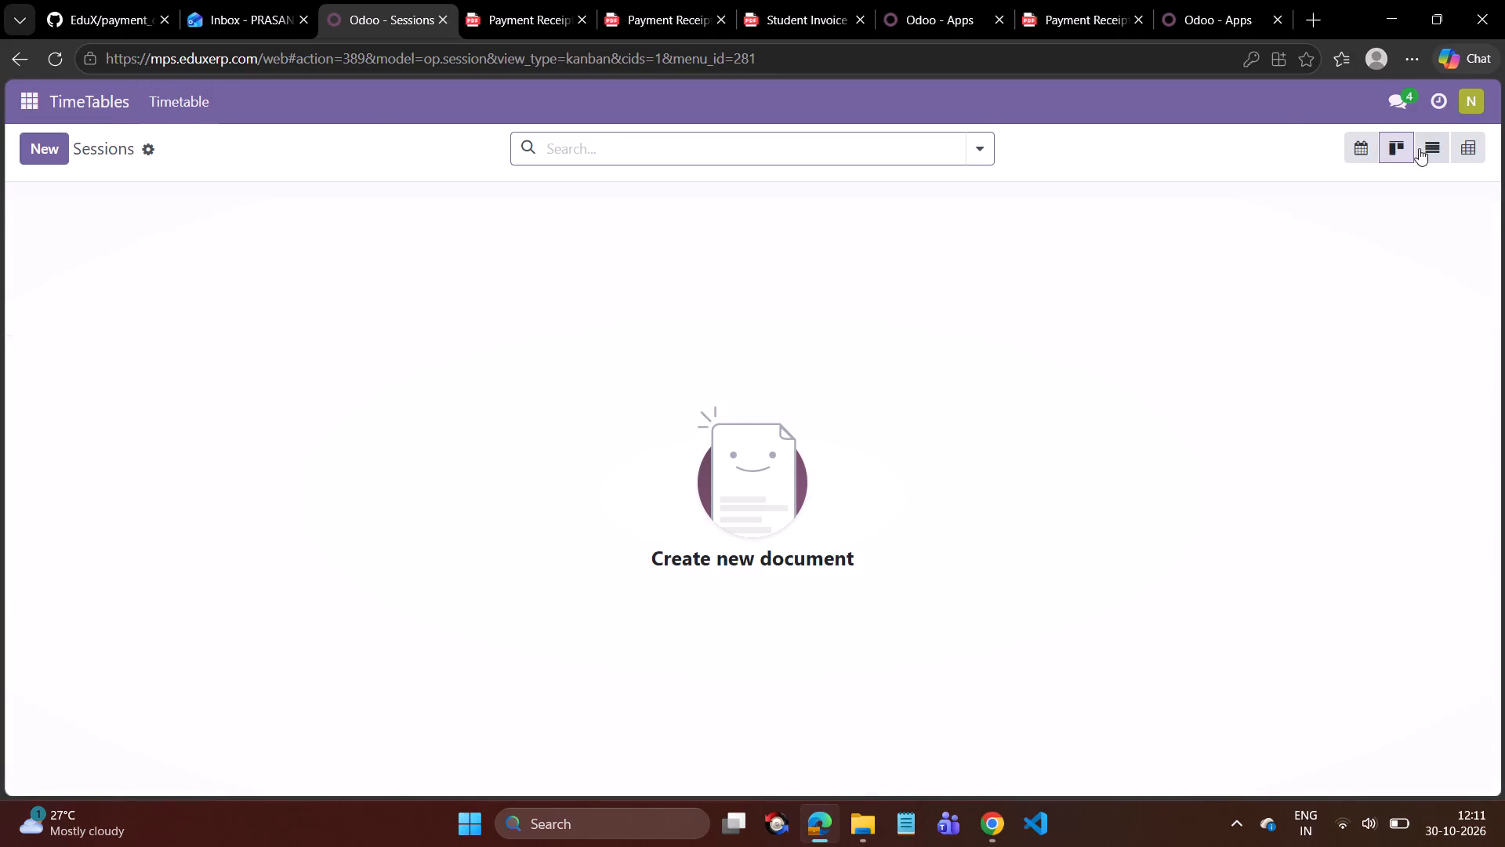
left_click(1440, 150)
left_click(1369, 159)
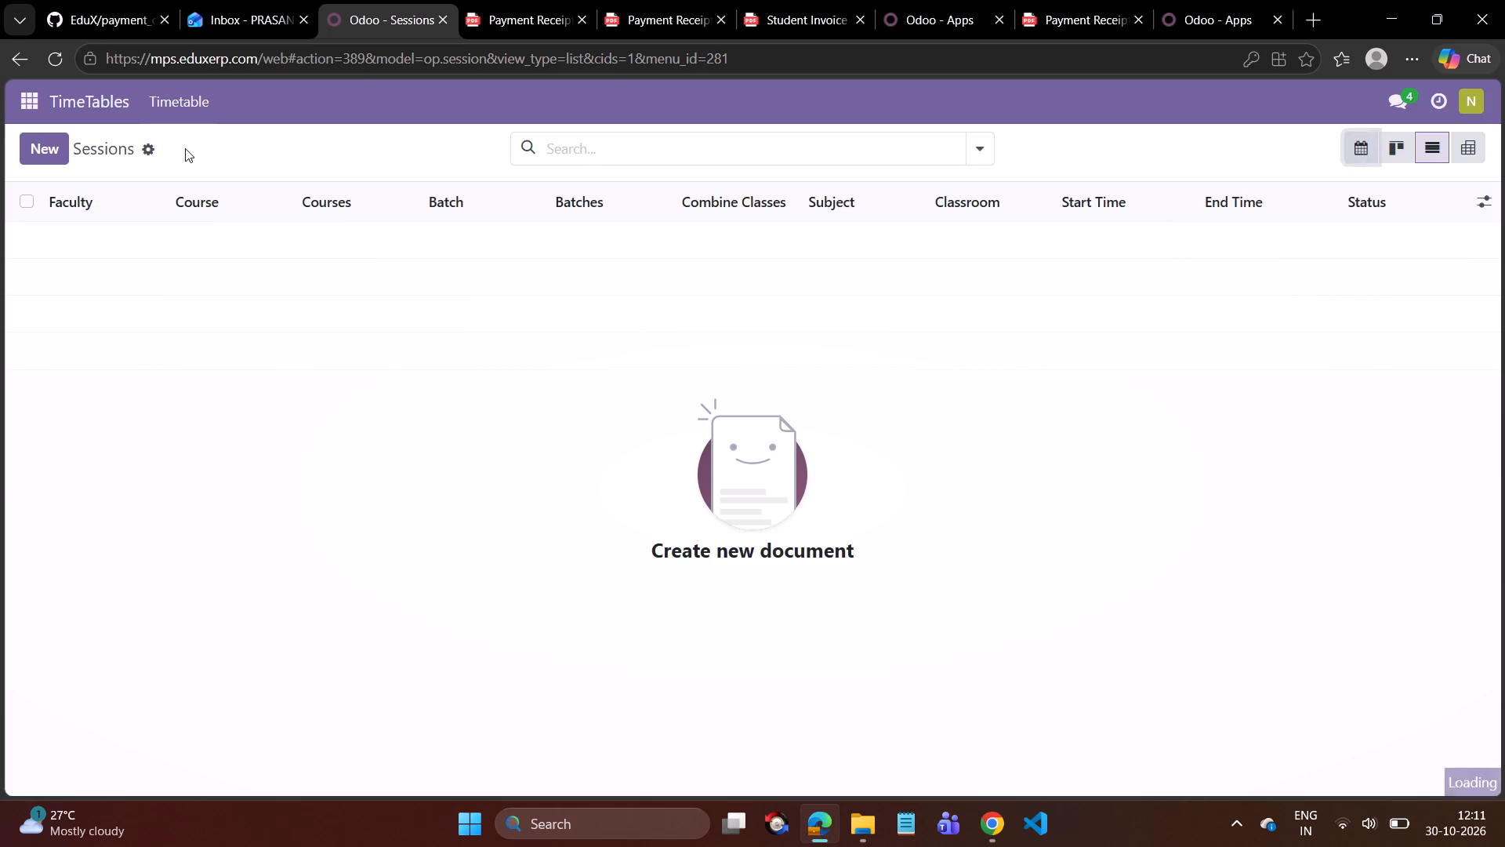
Open the Attendances app and check its attendance registers and the available Attendance options.
left_click(37, 106)
left_click(67, 195)
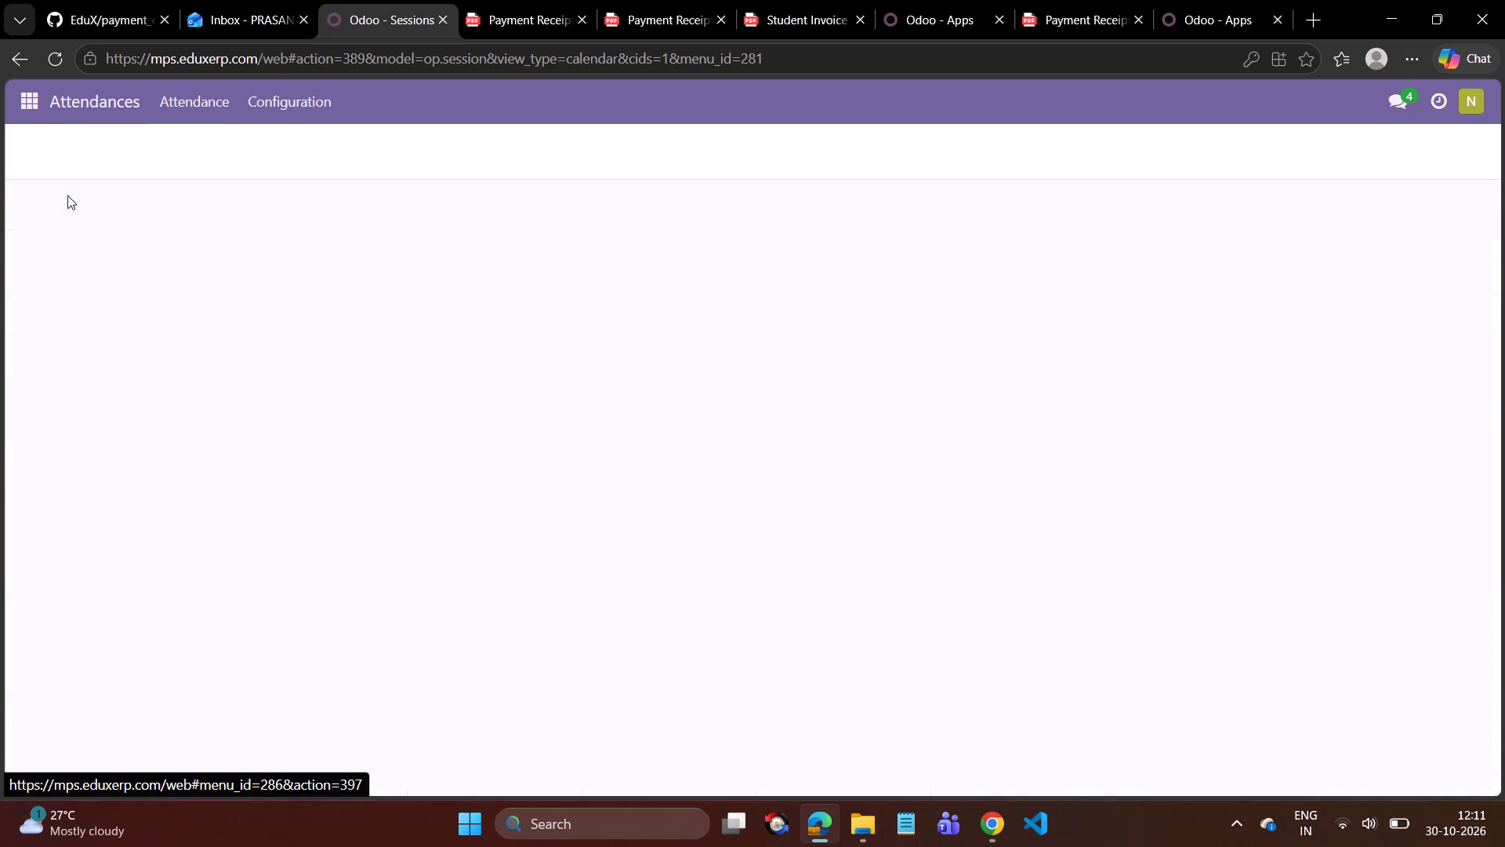
left_click(214, 97)
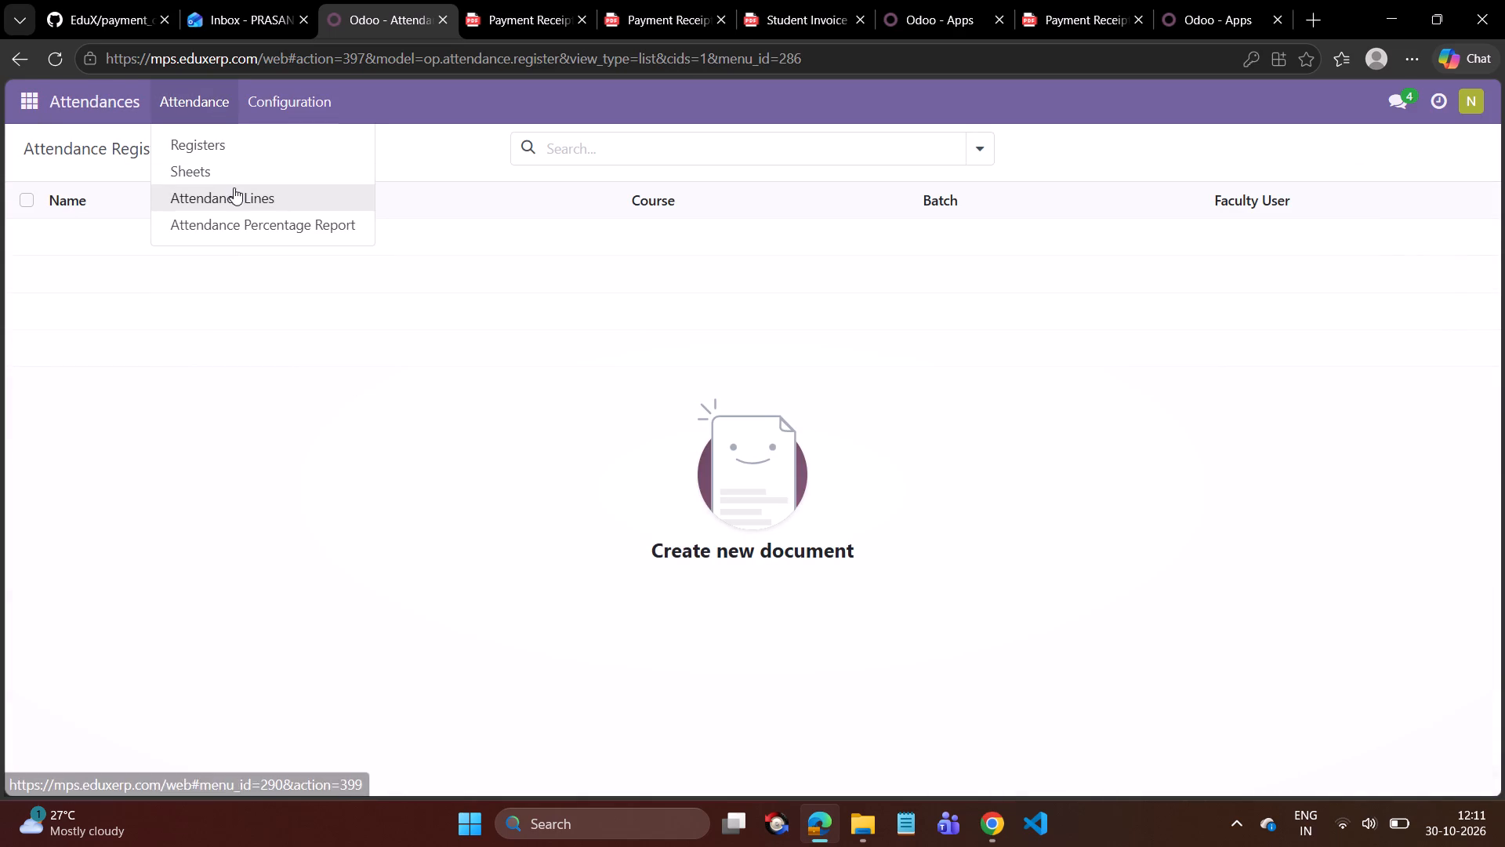
left_click(229, 145)
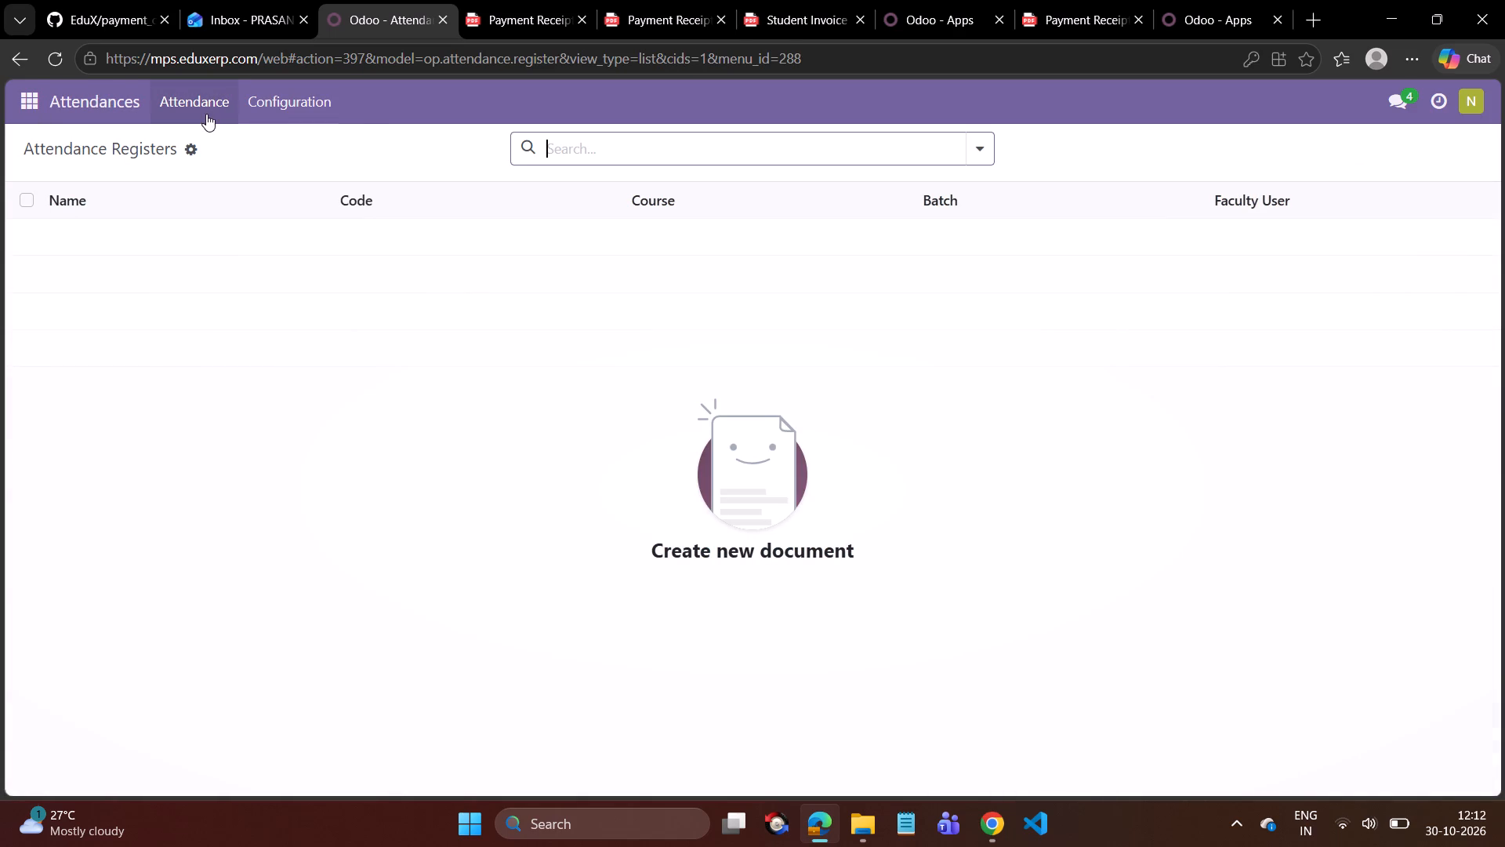
left_click(216, 108)
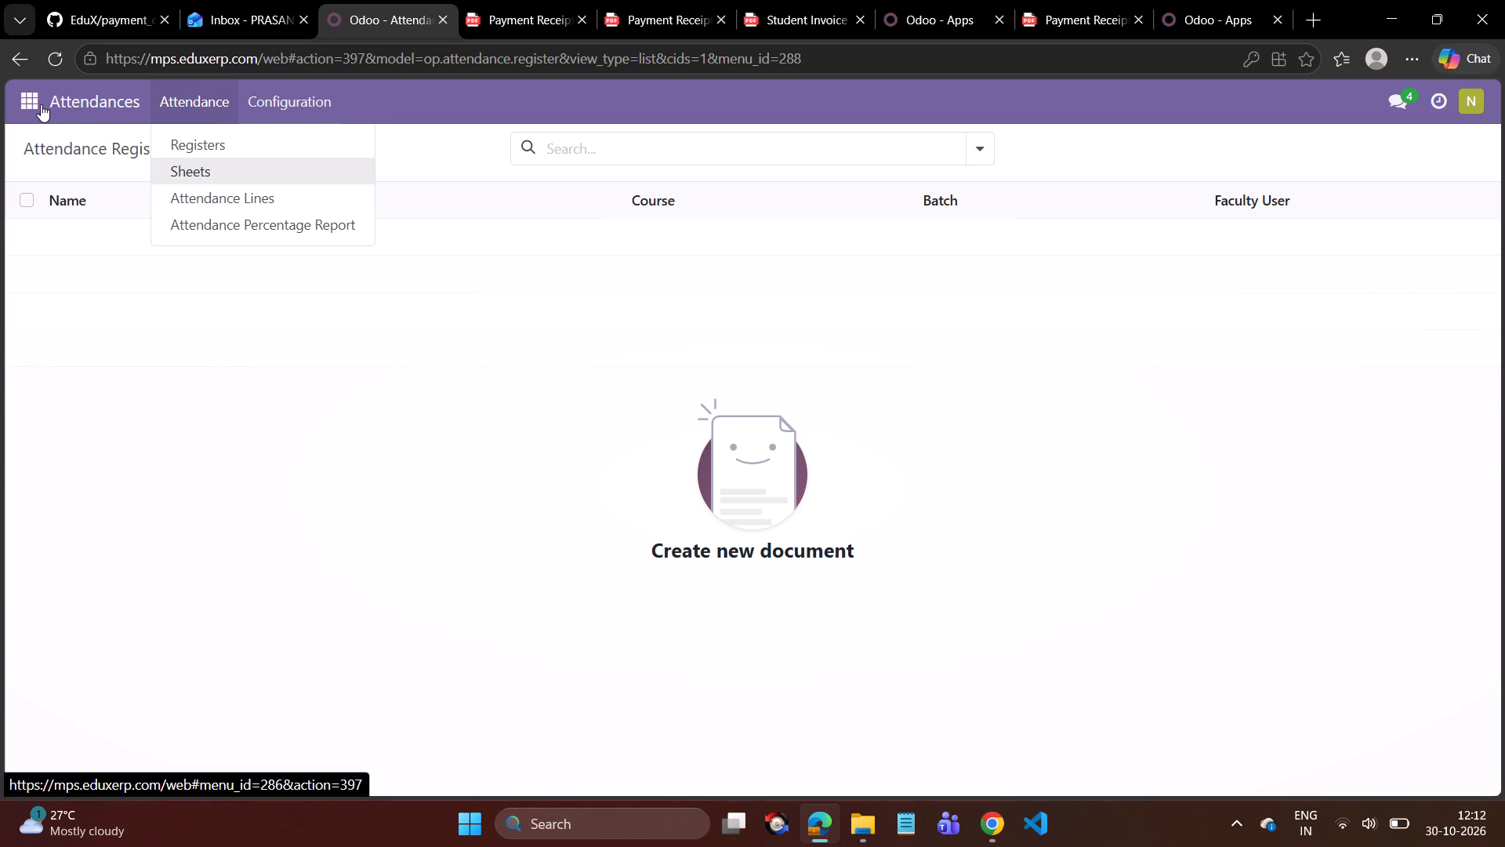
Check the records in the Assignments app and the exam sessions in the Exams app.
left_click(41, 104)
left_click(60, 216)
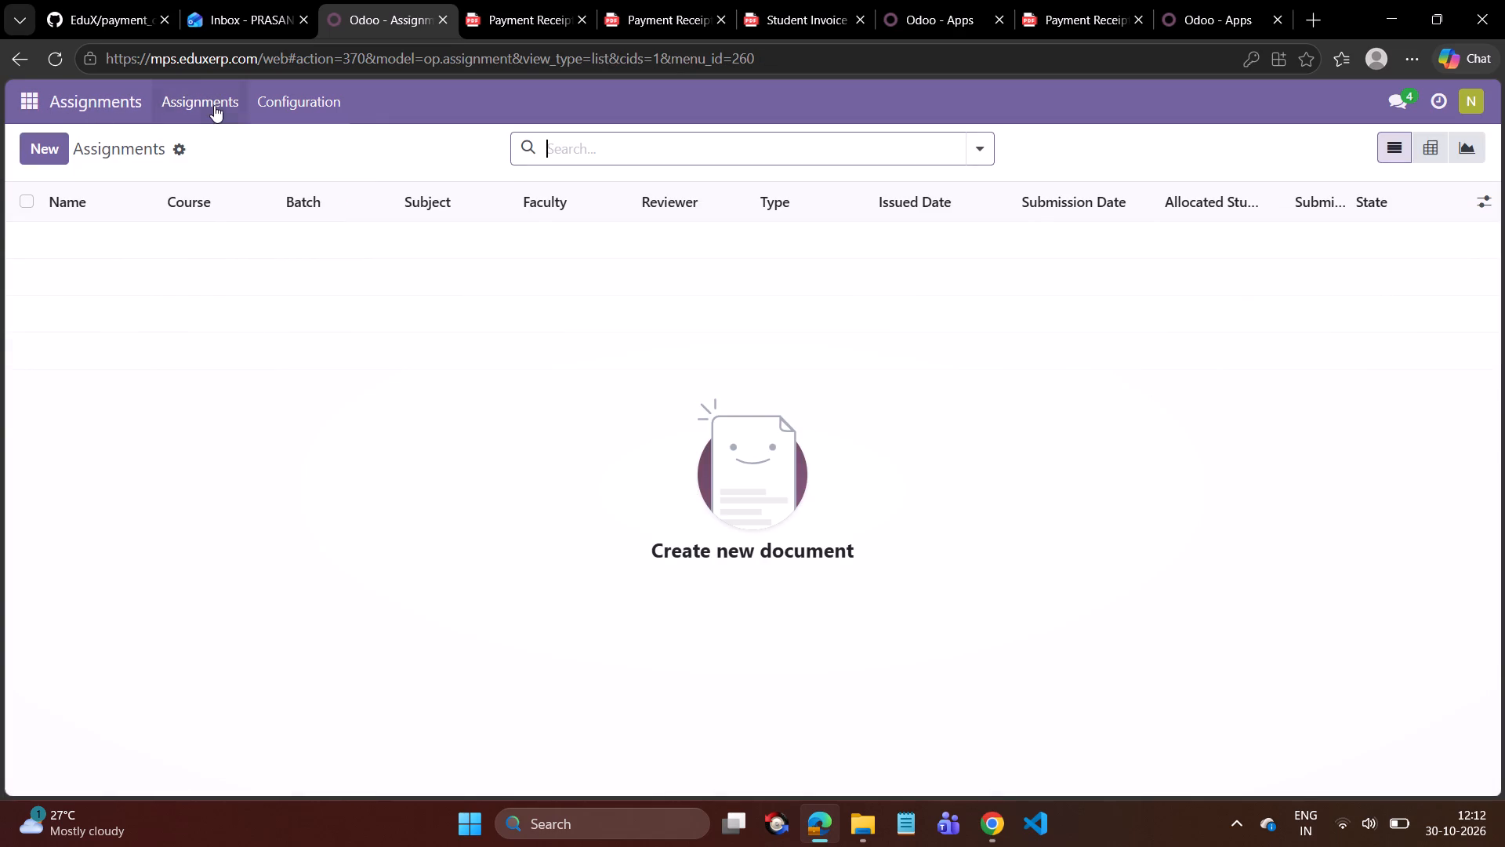
left_click(33, 99)
left_click(49, 246)
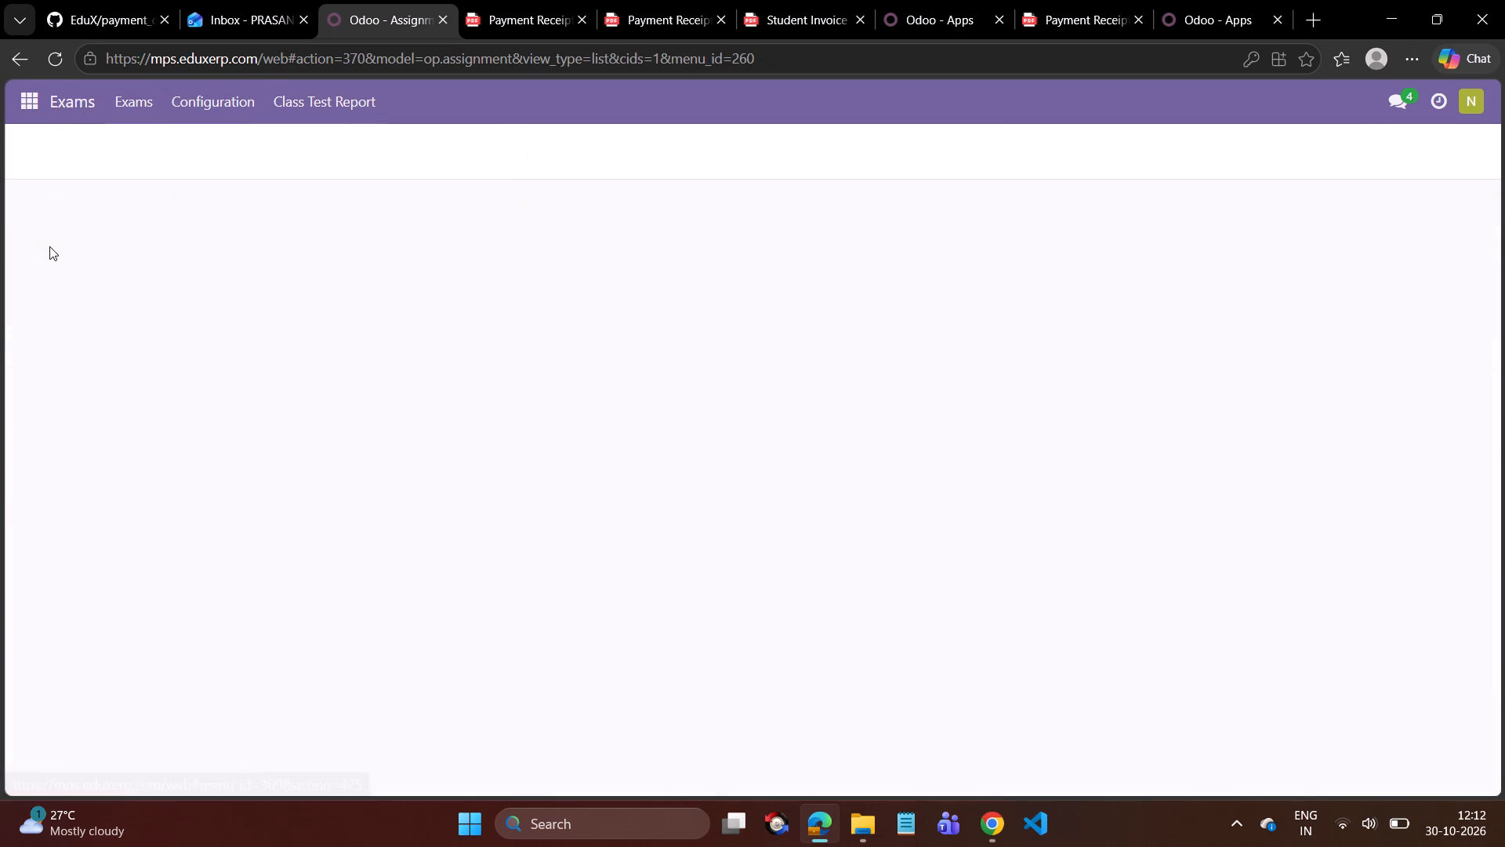
left_click(132, 97)
Open the Library app and examine its dashboard and the list of apps available to this user.
left_click(35, 95)
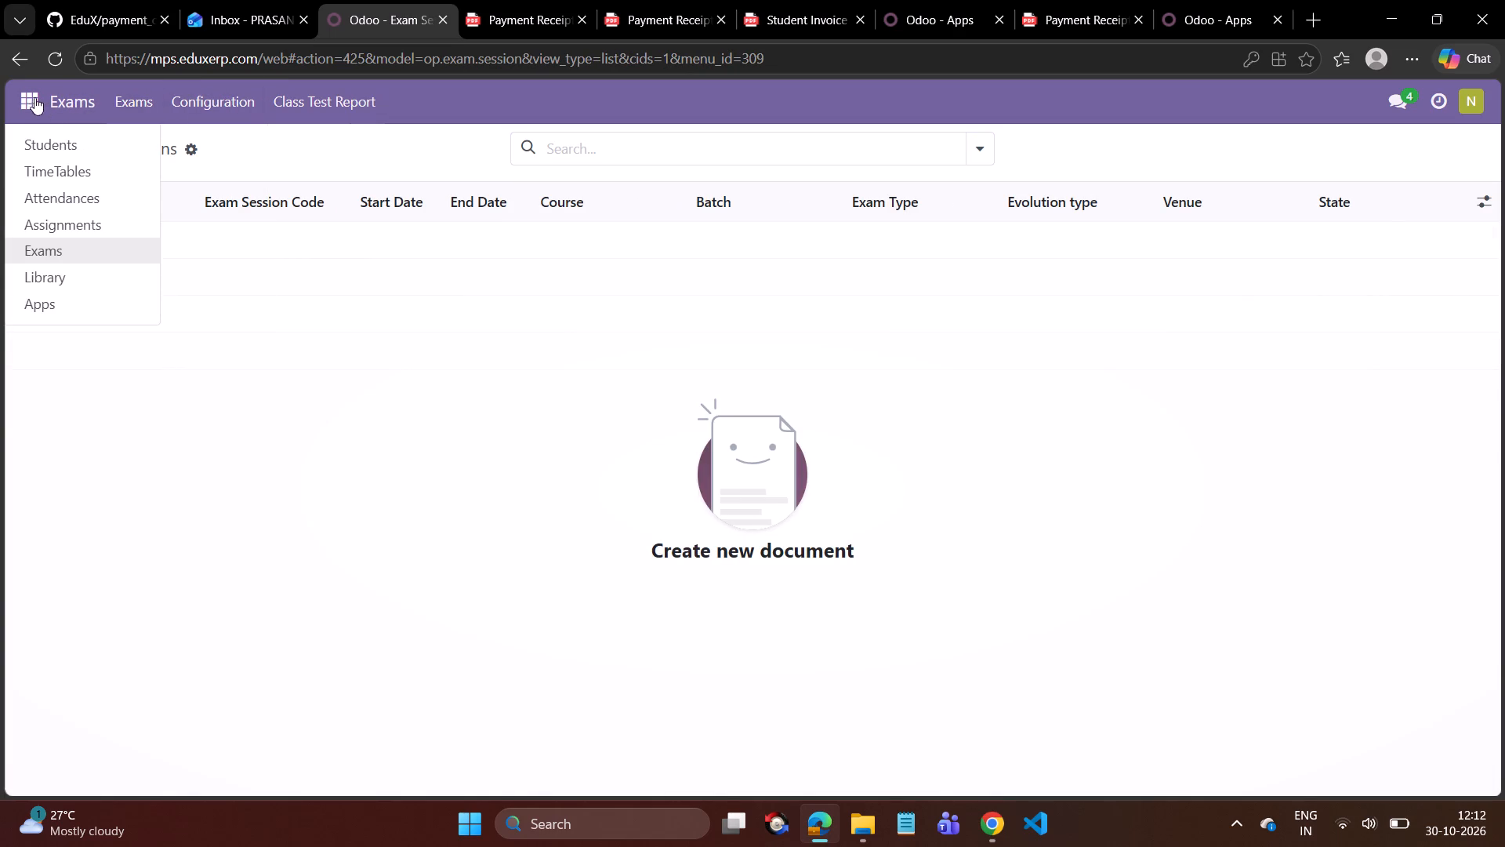
left_click(63, 283)
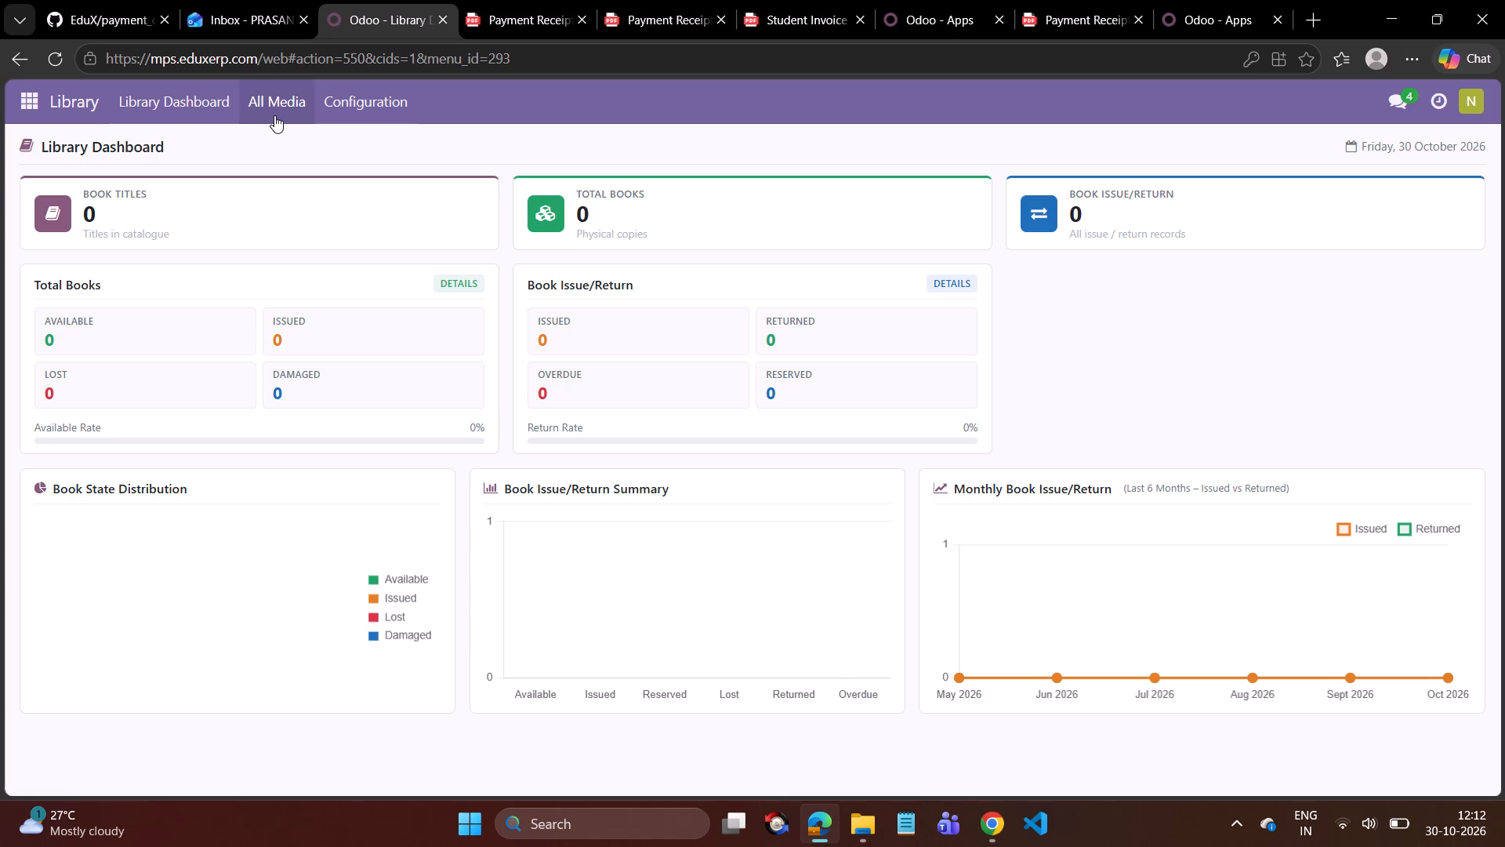
left_click(578, 333)
left_click(116, 140)
left_click(27, 95)
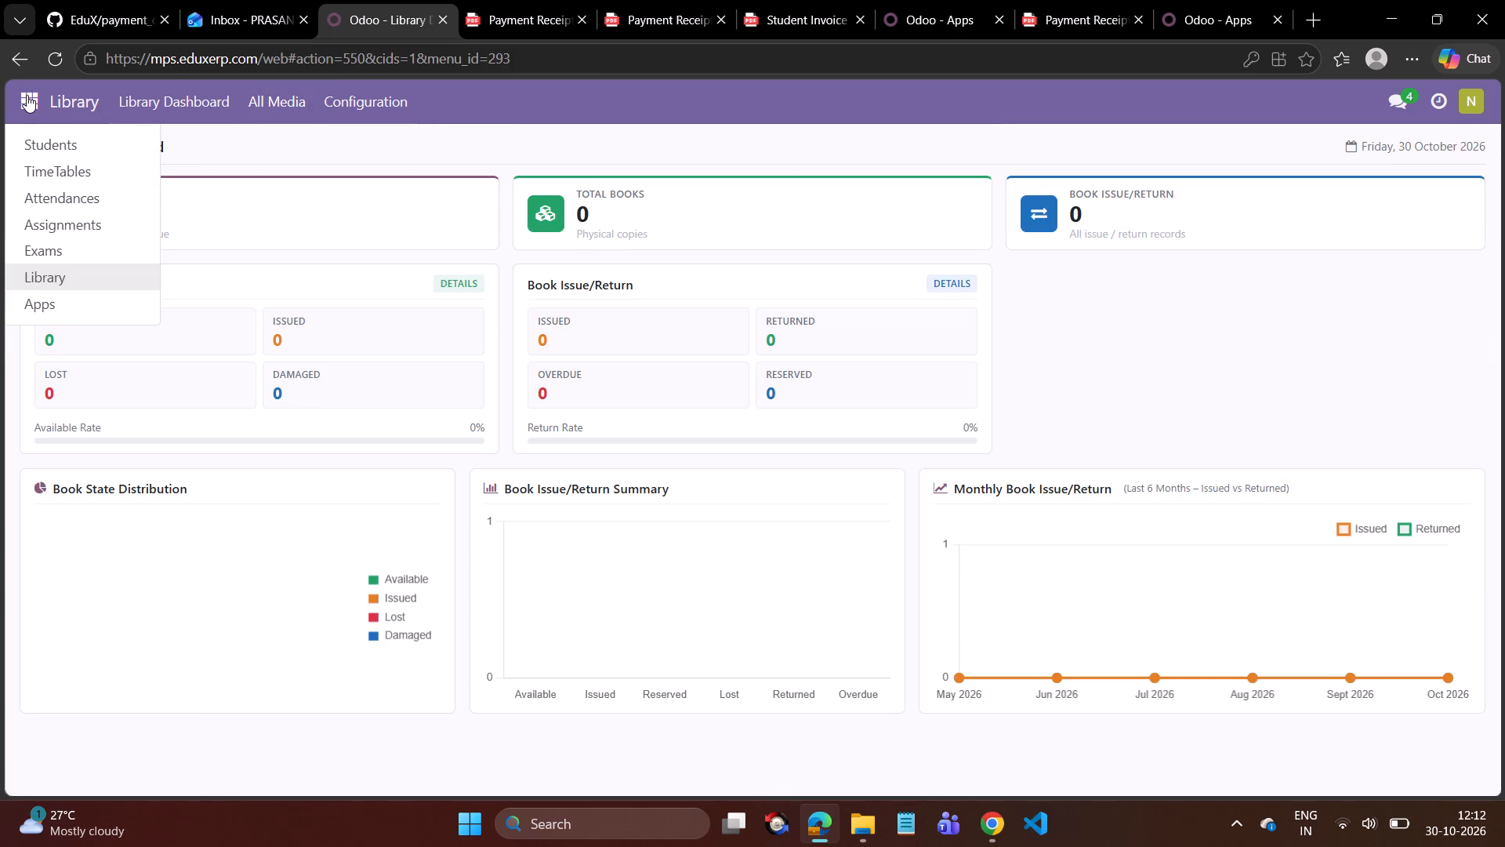
left_click_drag(455, 153, 464, 151)
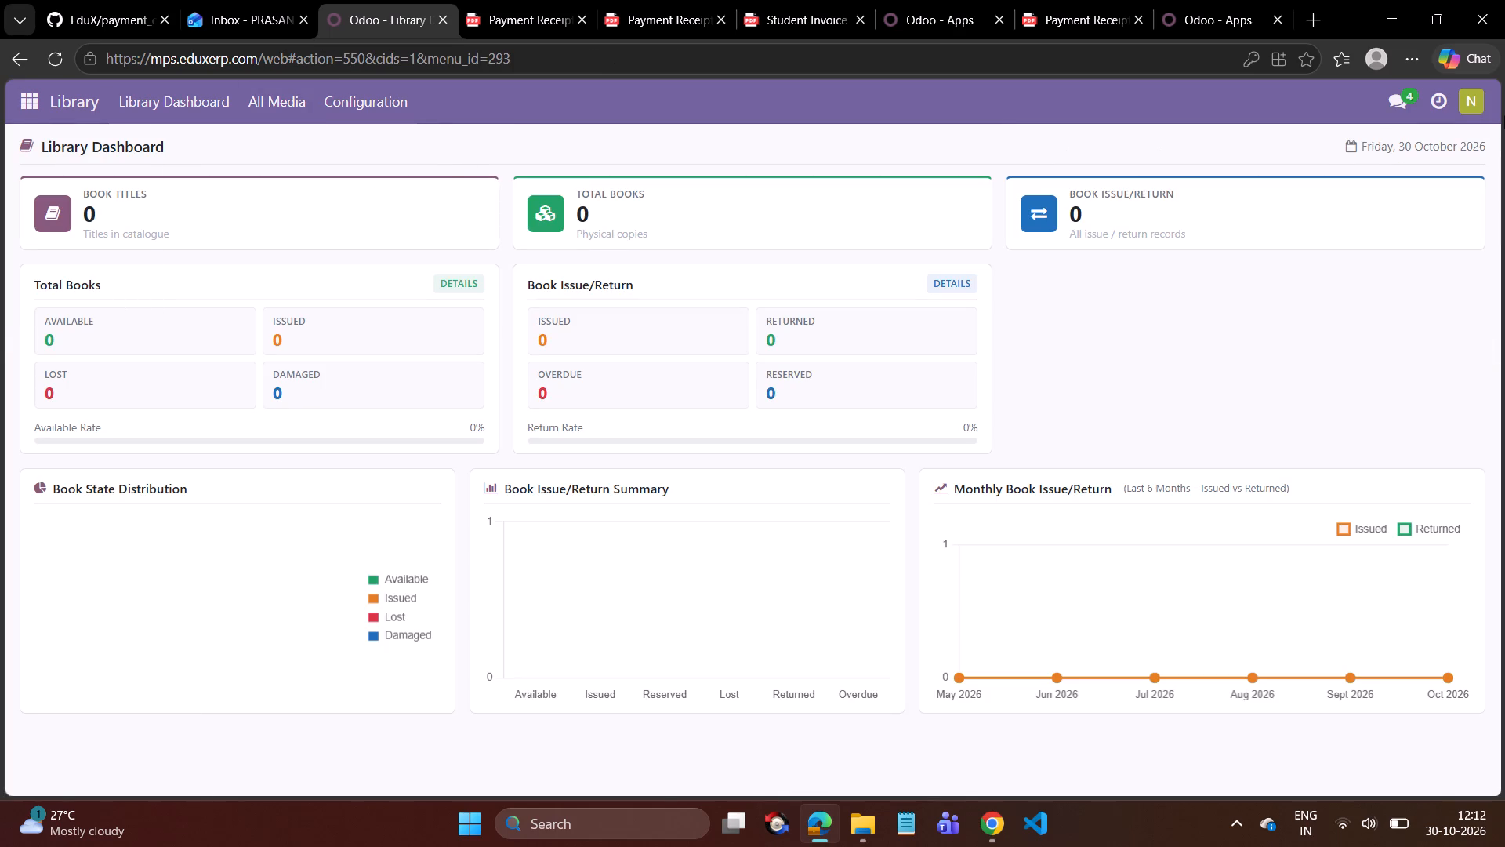
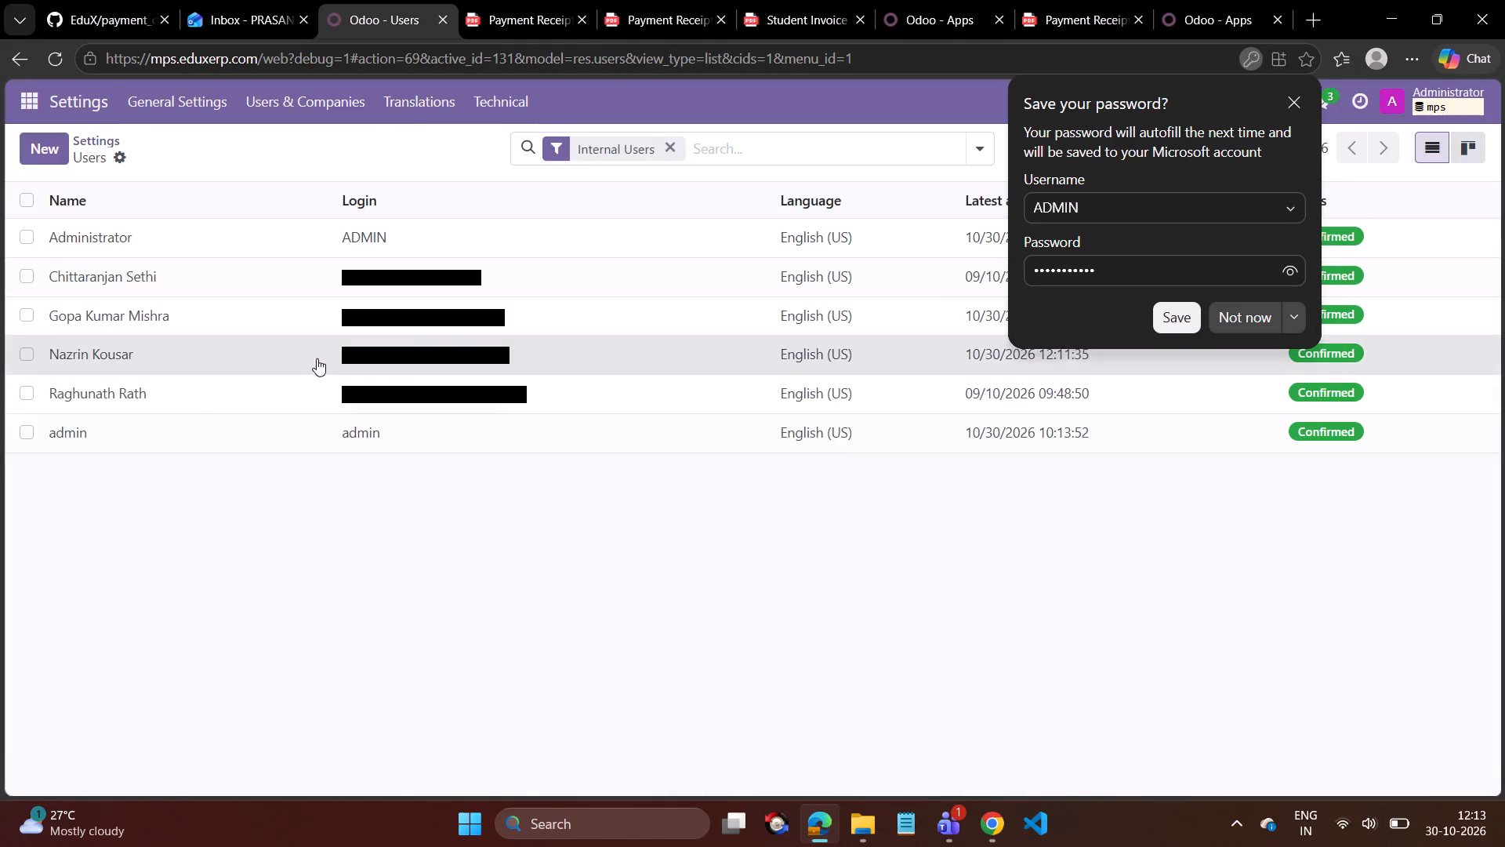
Examine the staff user's access rights, from the user type and app roles through the Admission, Education Other and Technical settings.
scroll(620, 524, "down", 5)
scroll(495, 514, "down", 3)
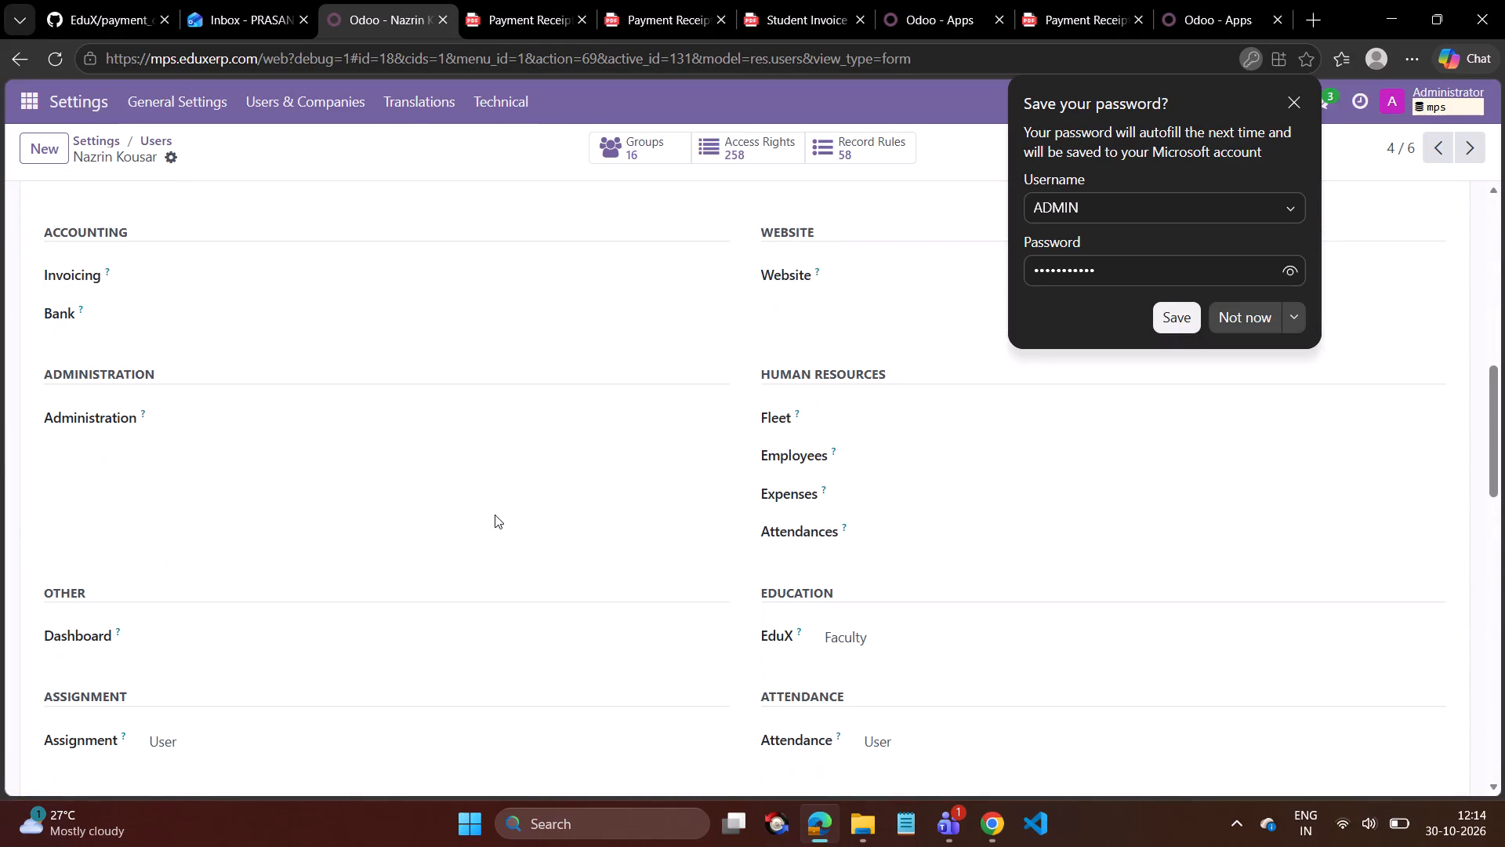
scroll(495, 514, "down", 3)
scroll(217, 541, "down", 3)
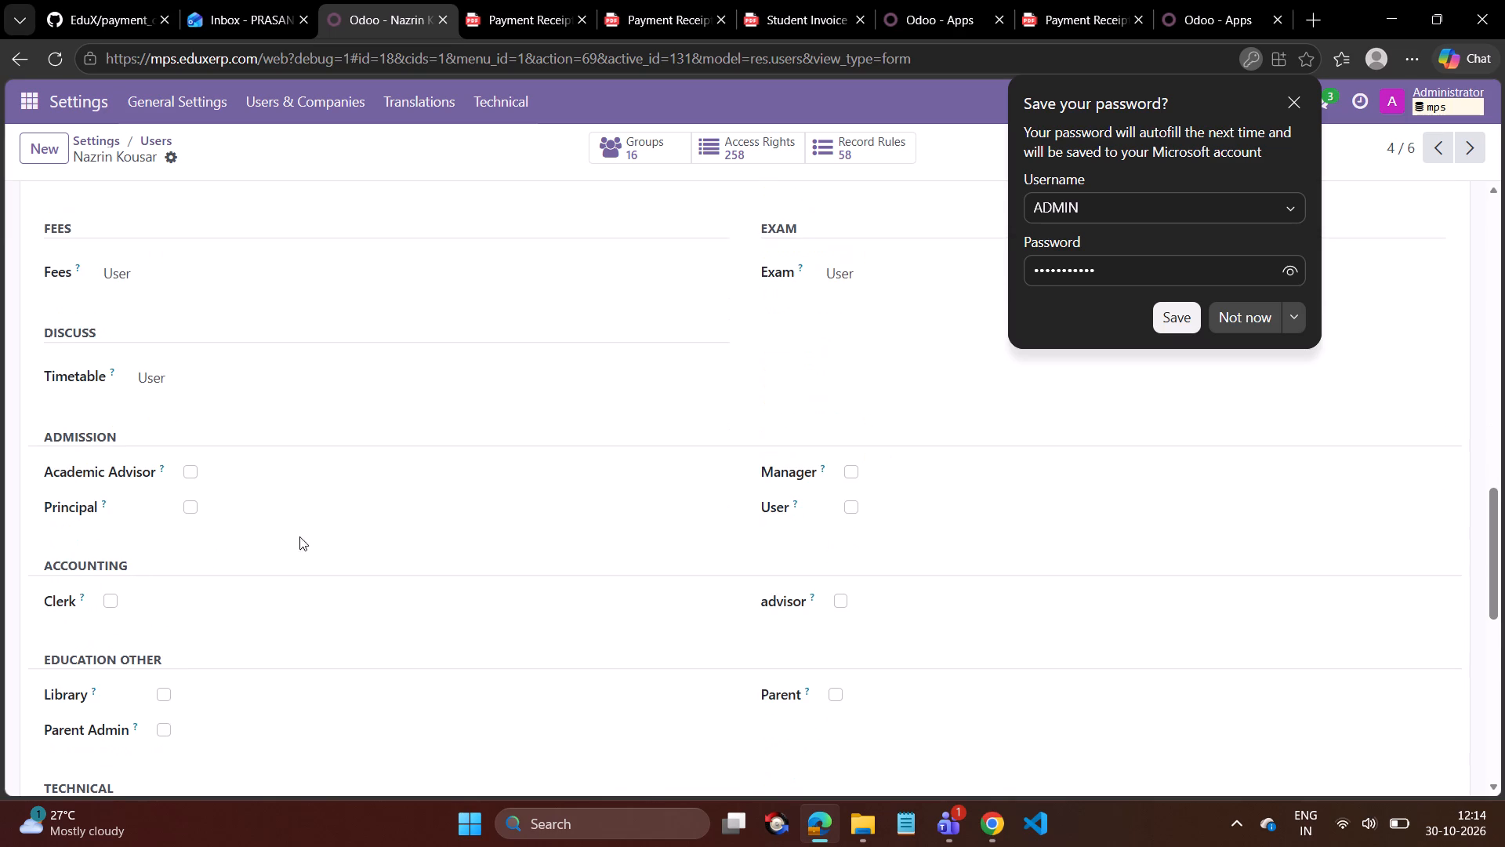
scroll(358, 503, "down", 3)
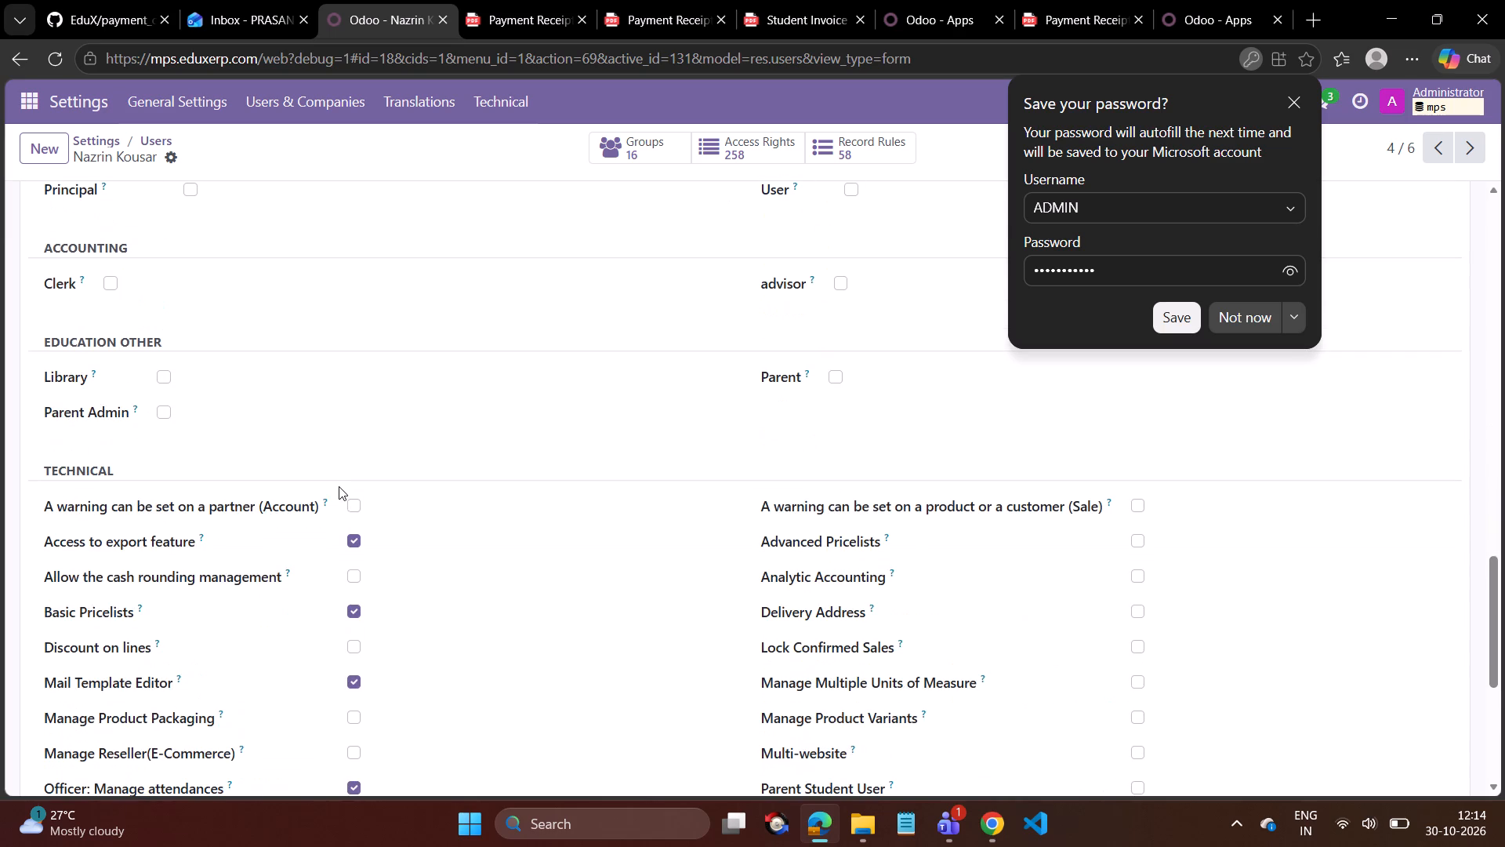
scroll(339, 486, "up", 4)
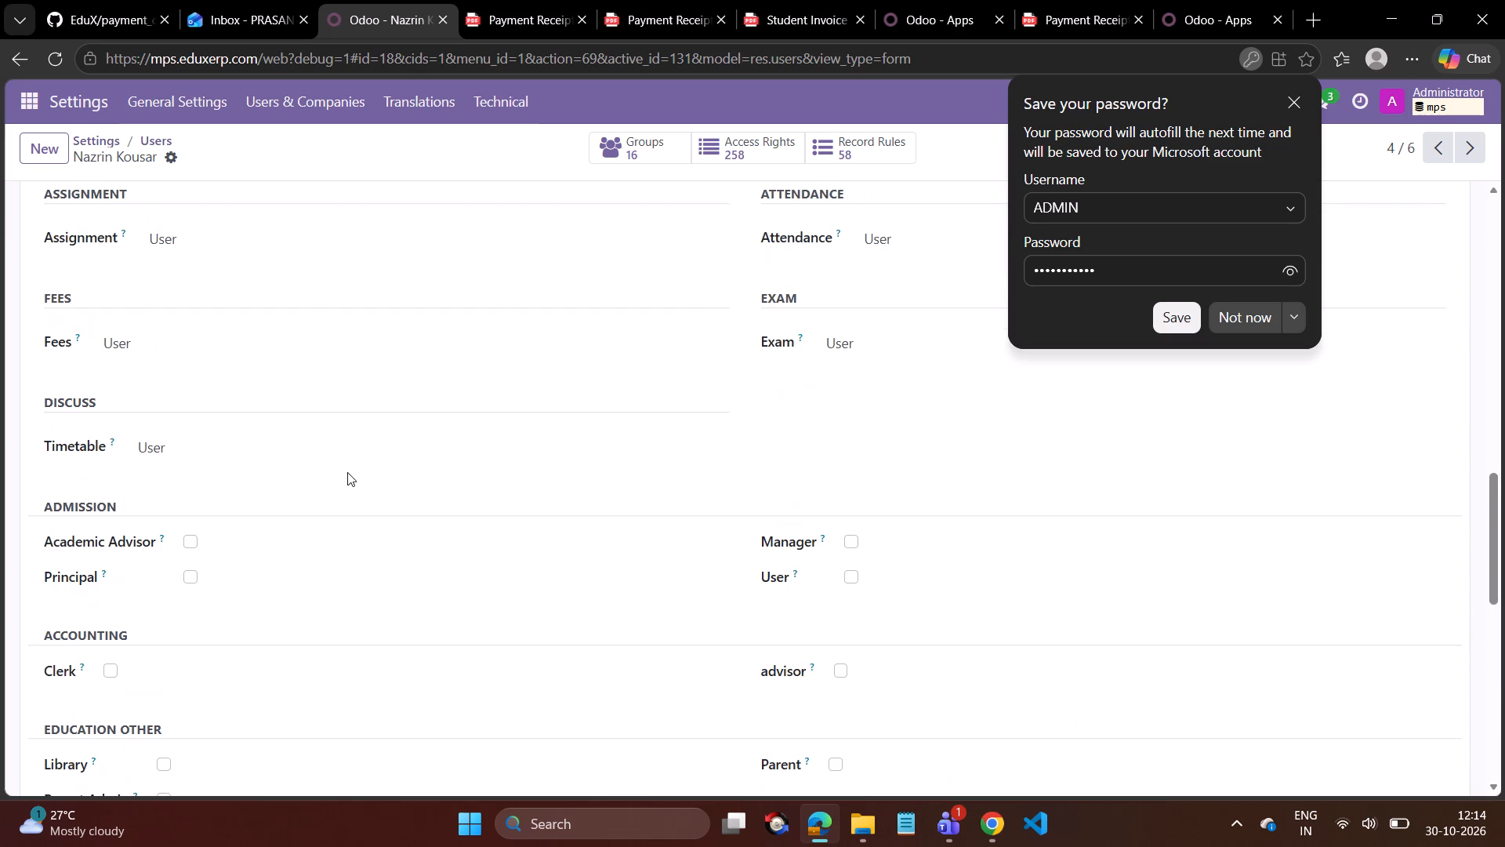
scroll(350, 470, "up", 3)
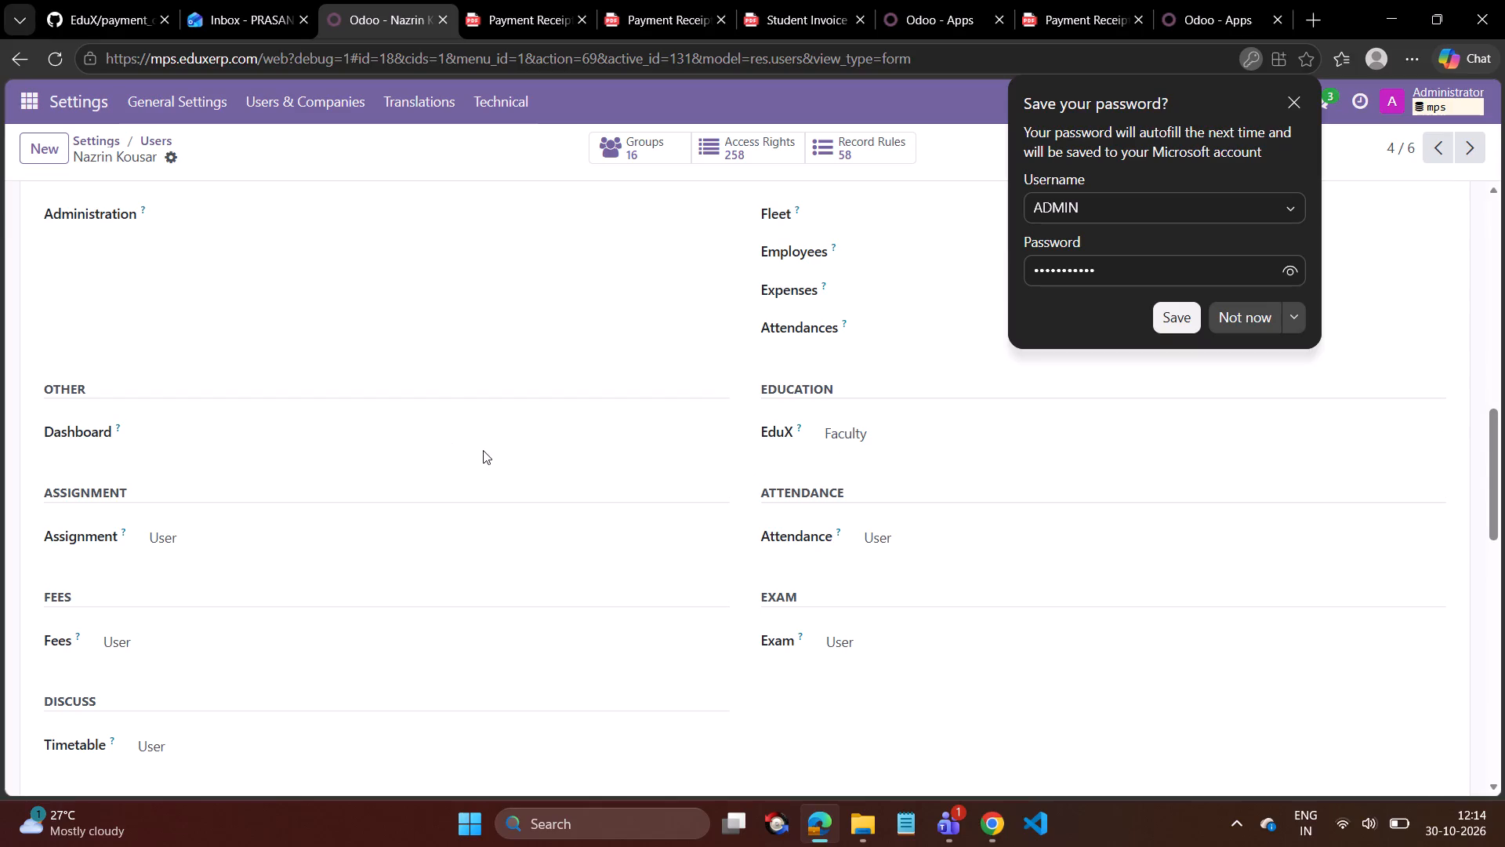
scroll(498, 522, "up", 2)
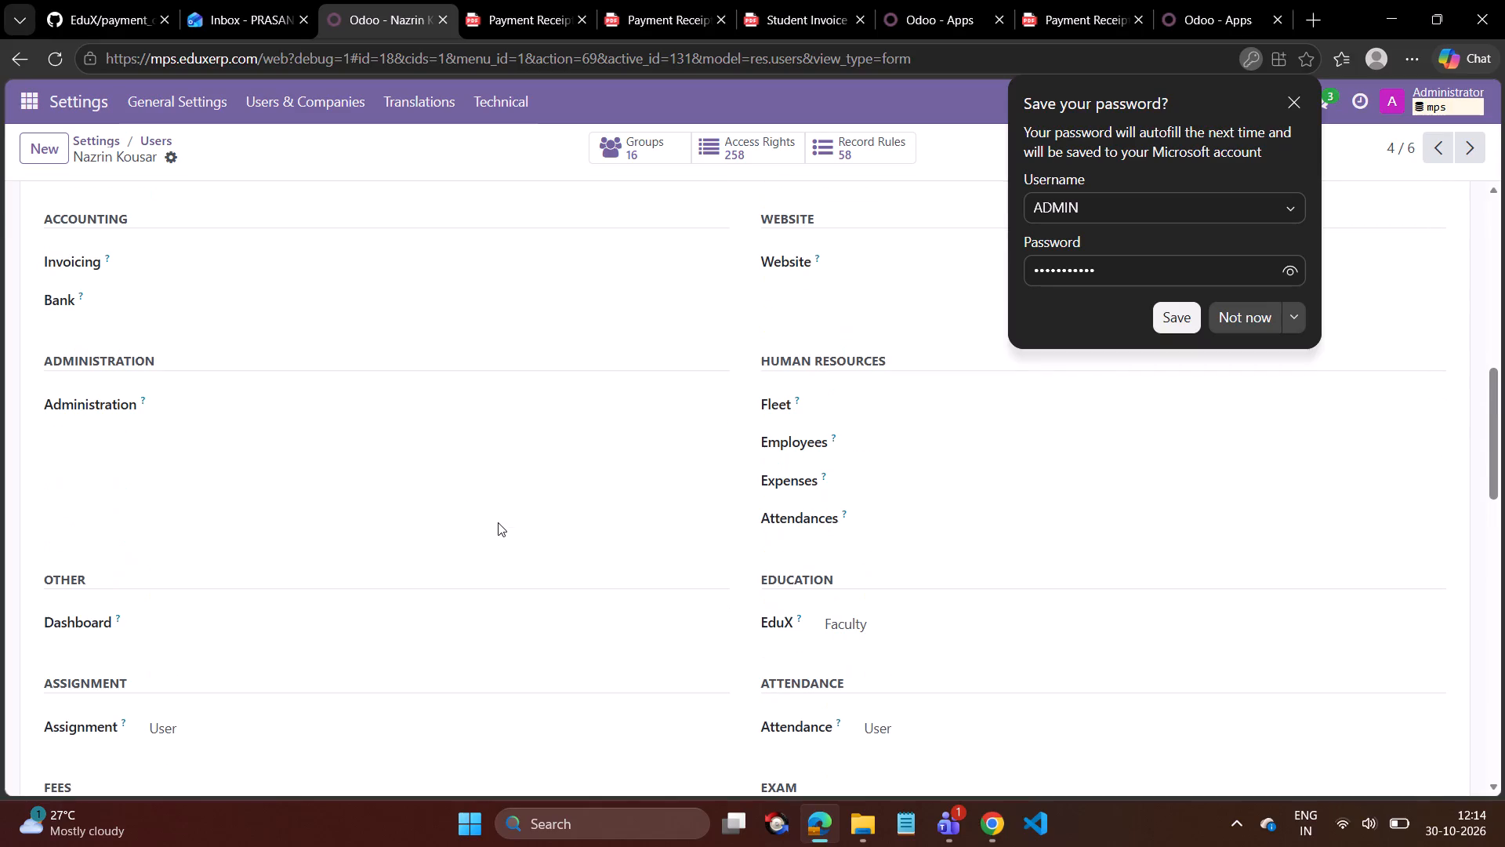
scroll(498, 522, "up", 5)
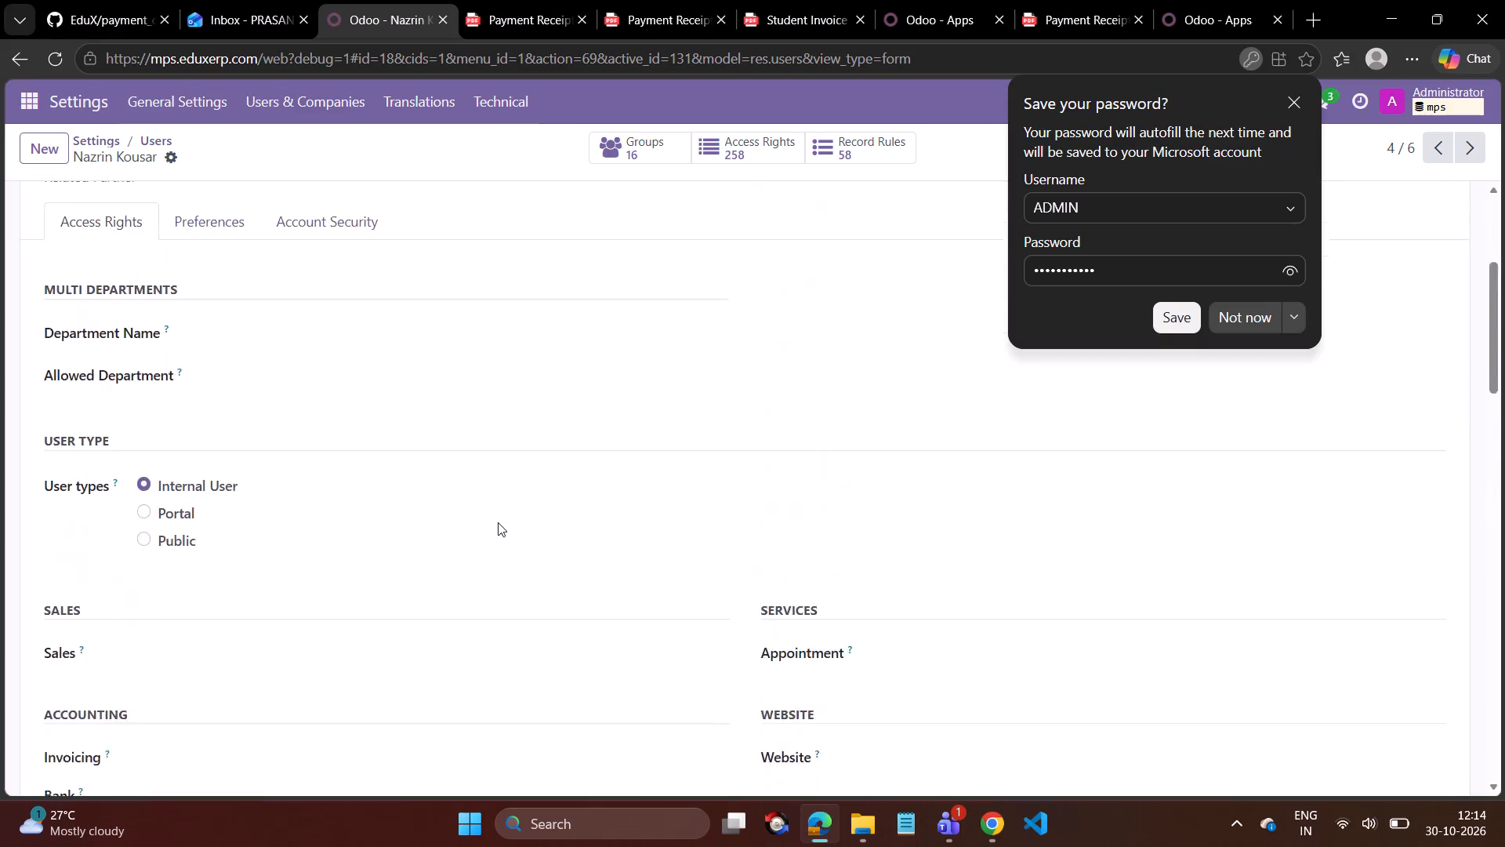
scroll(498, 522, "up", 2)
Open the EduX / Faculty group from the staff user's groups and view its model access rights.
left_click(671, 148)
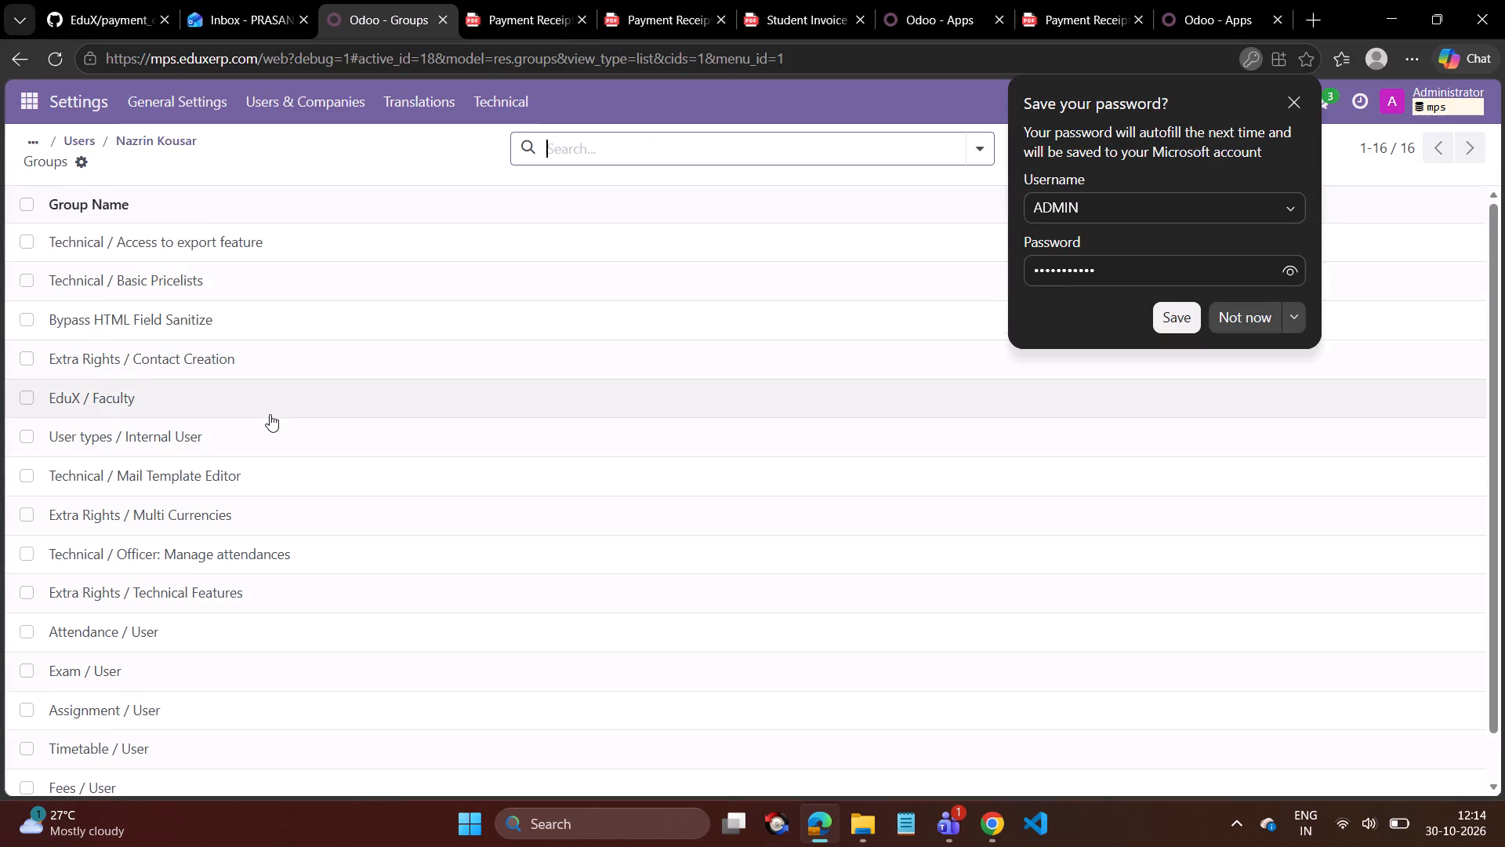
left_click(96, 384)
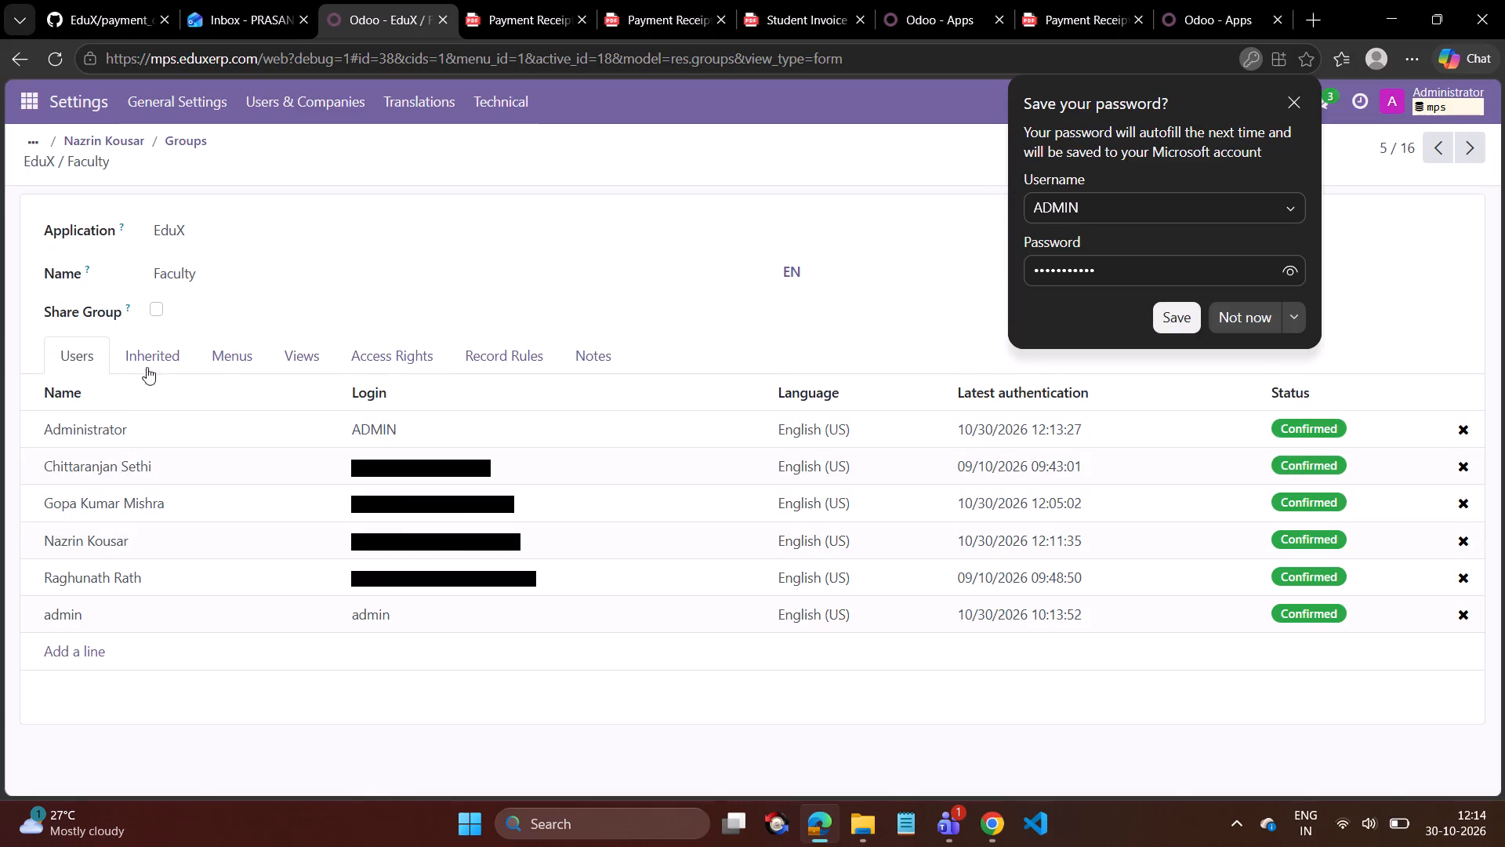
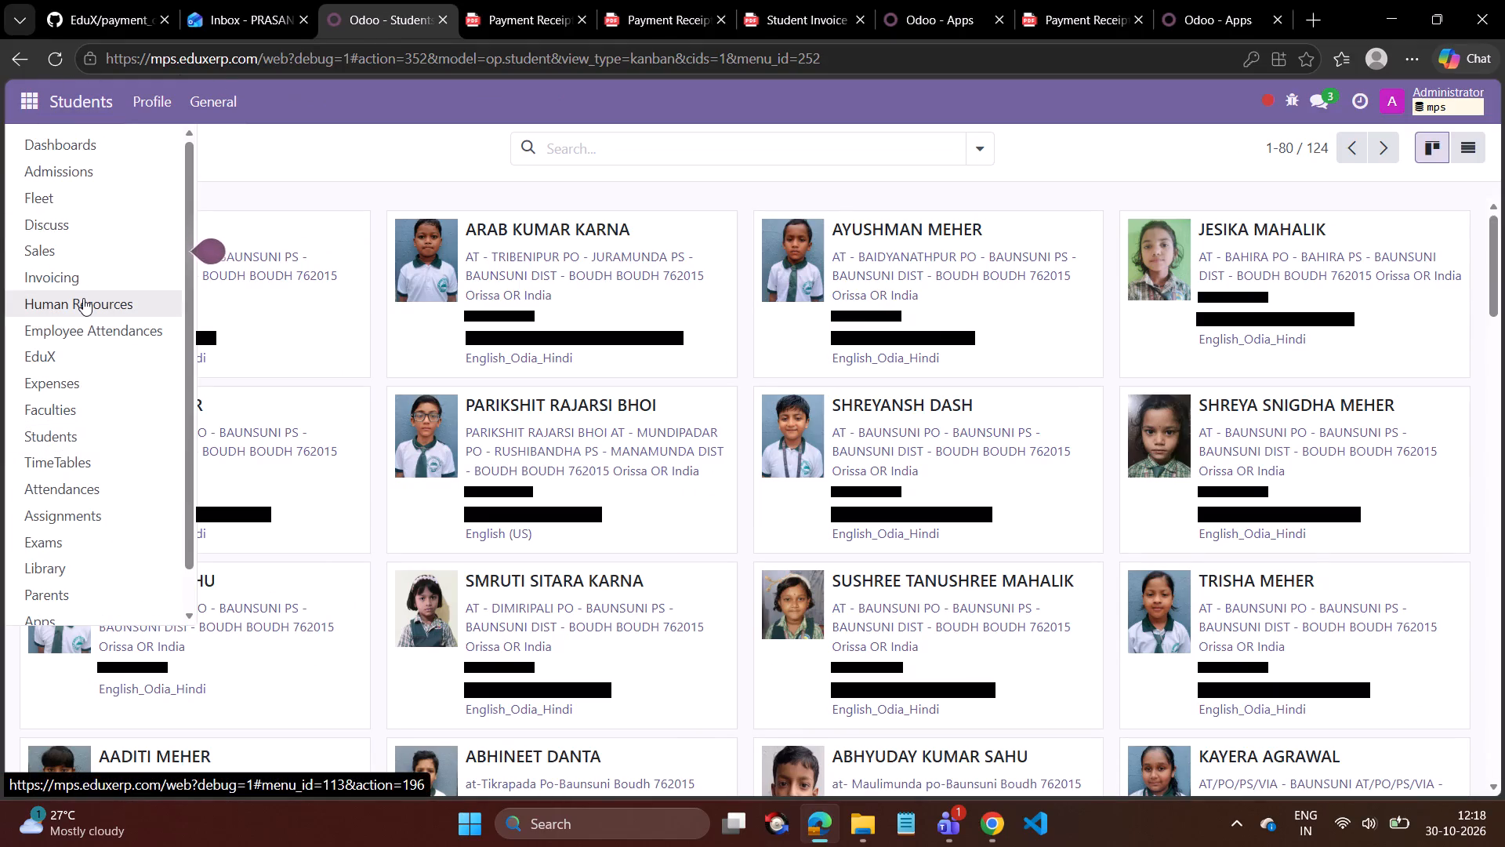
Open the Faculties app and the fifth faculty member's record.
scroll(83, 298, "down", 7)
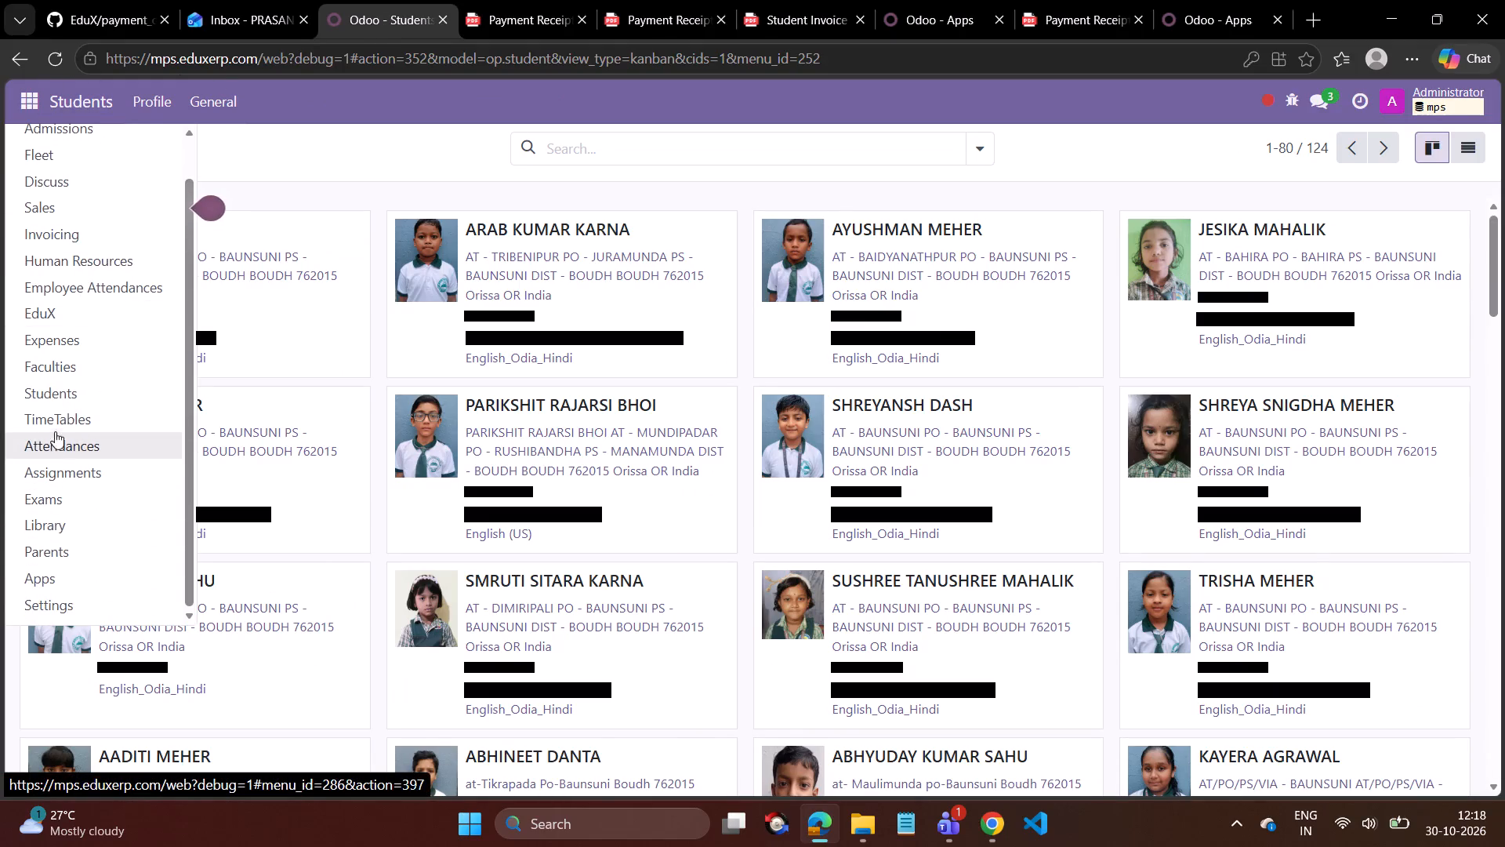
left_click(56, 367)
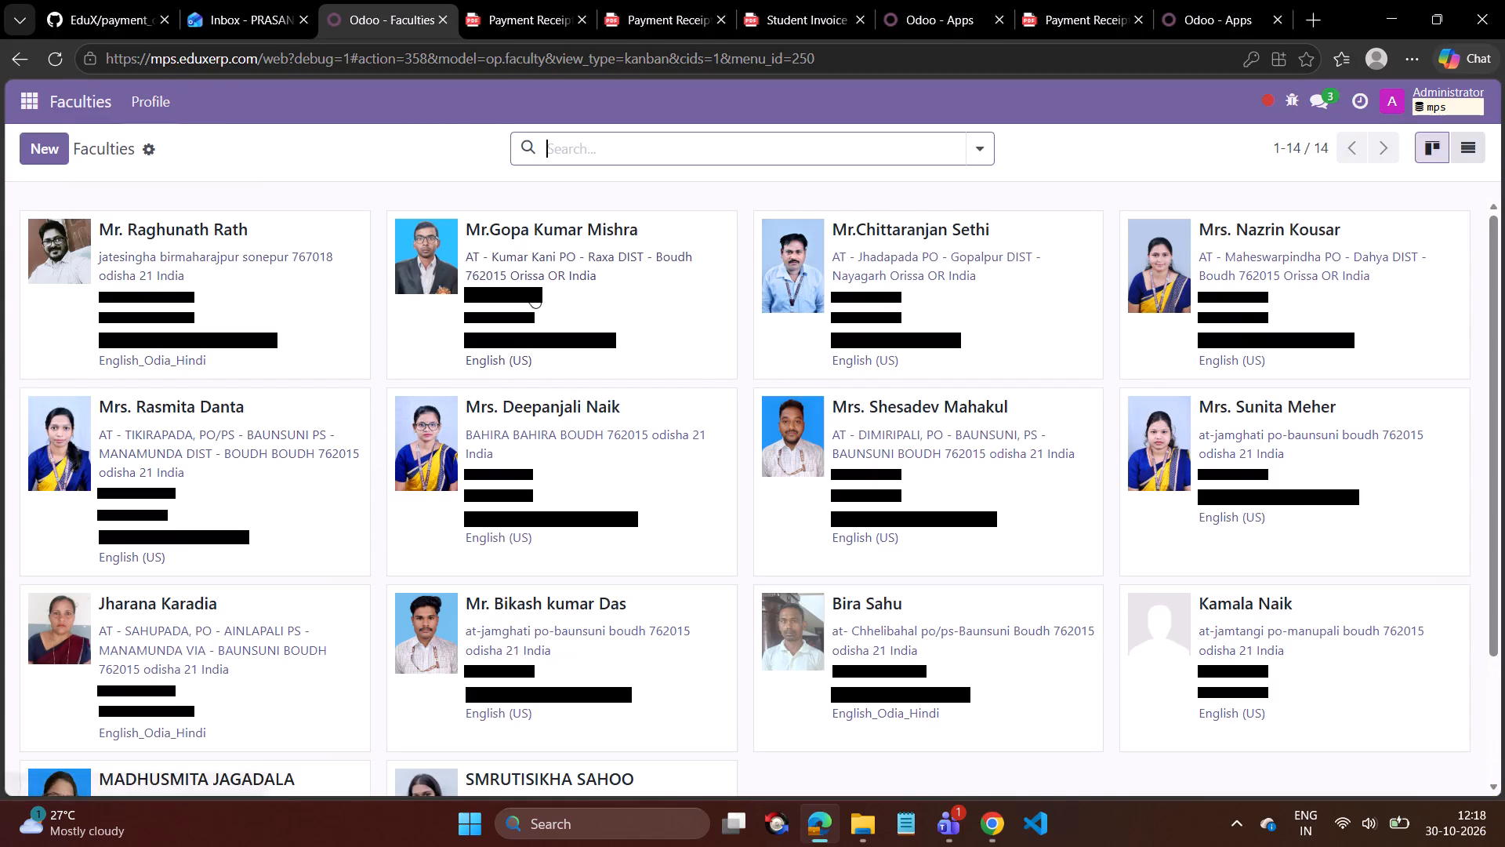
left_click(308, 493)
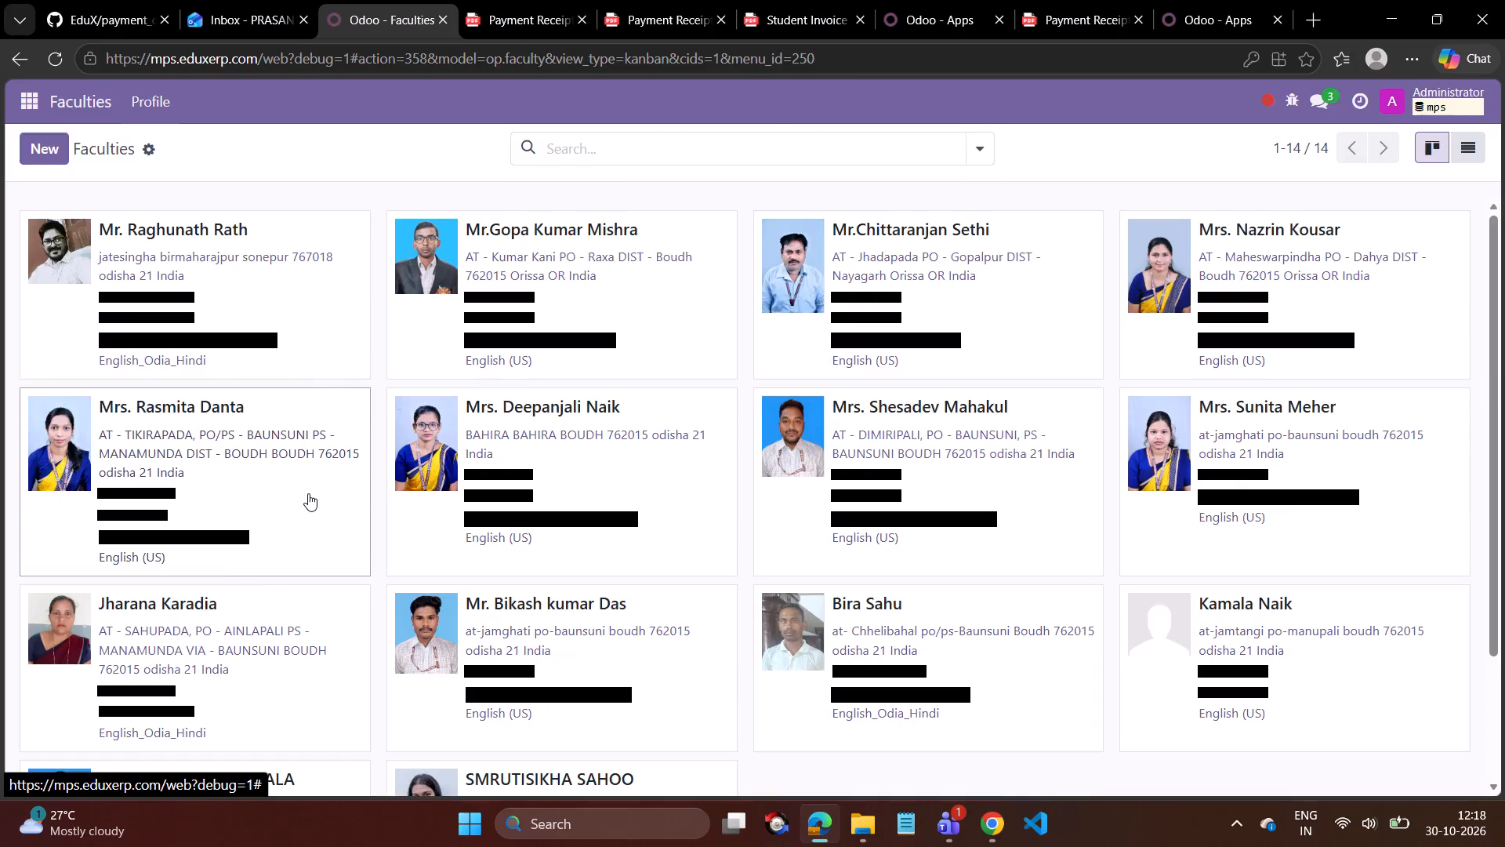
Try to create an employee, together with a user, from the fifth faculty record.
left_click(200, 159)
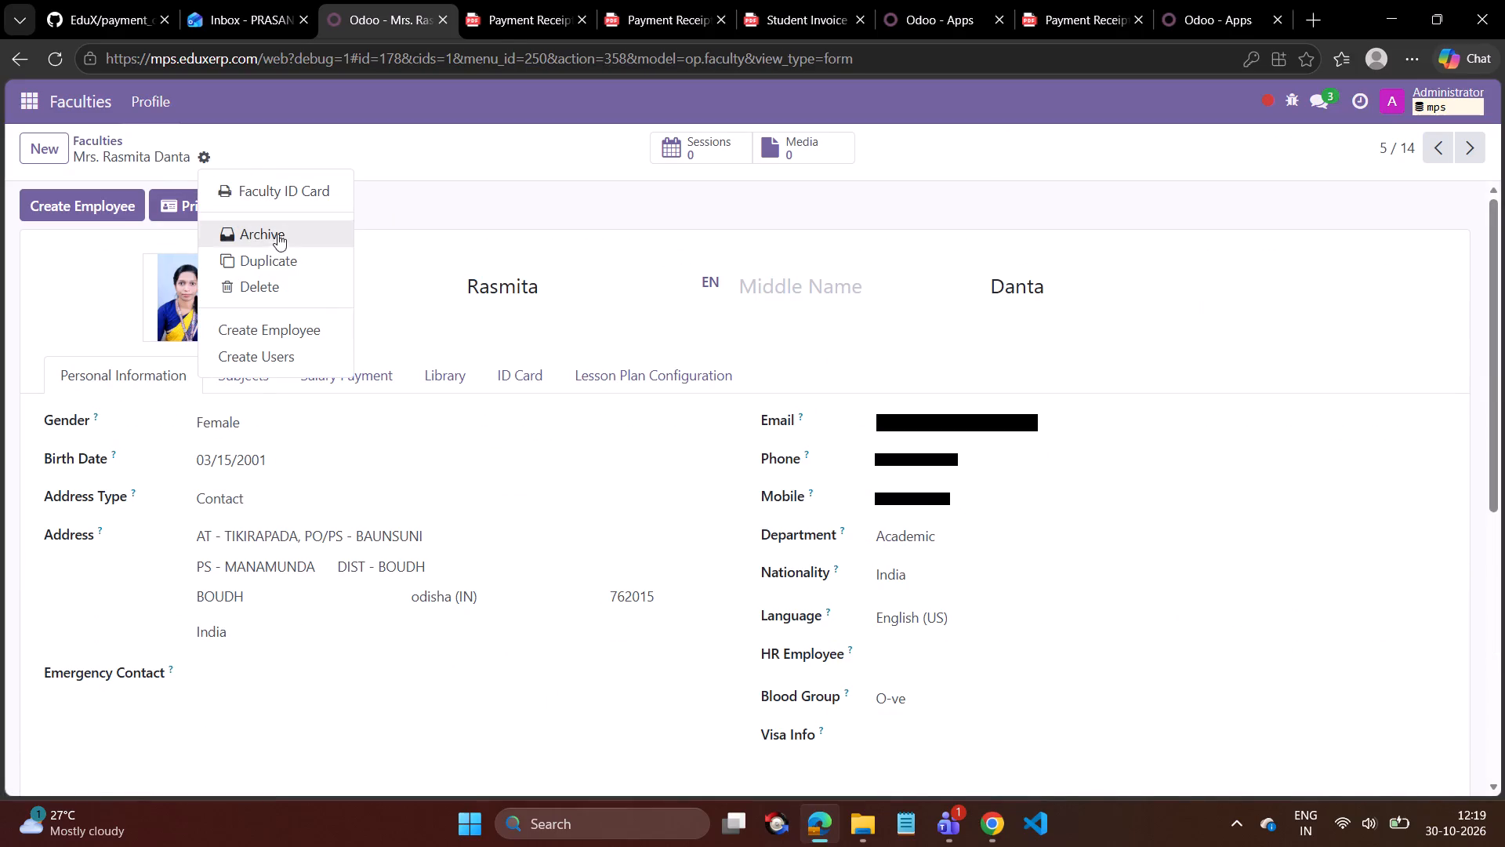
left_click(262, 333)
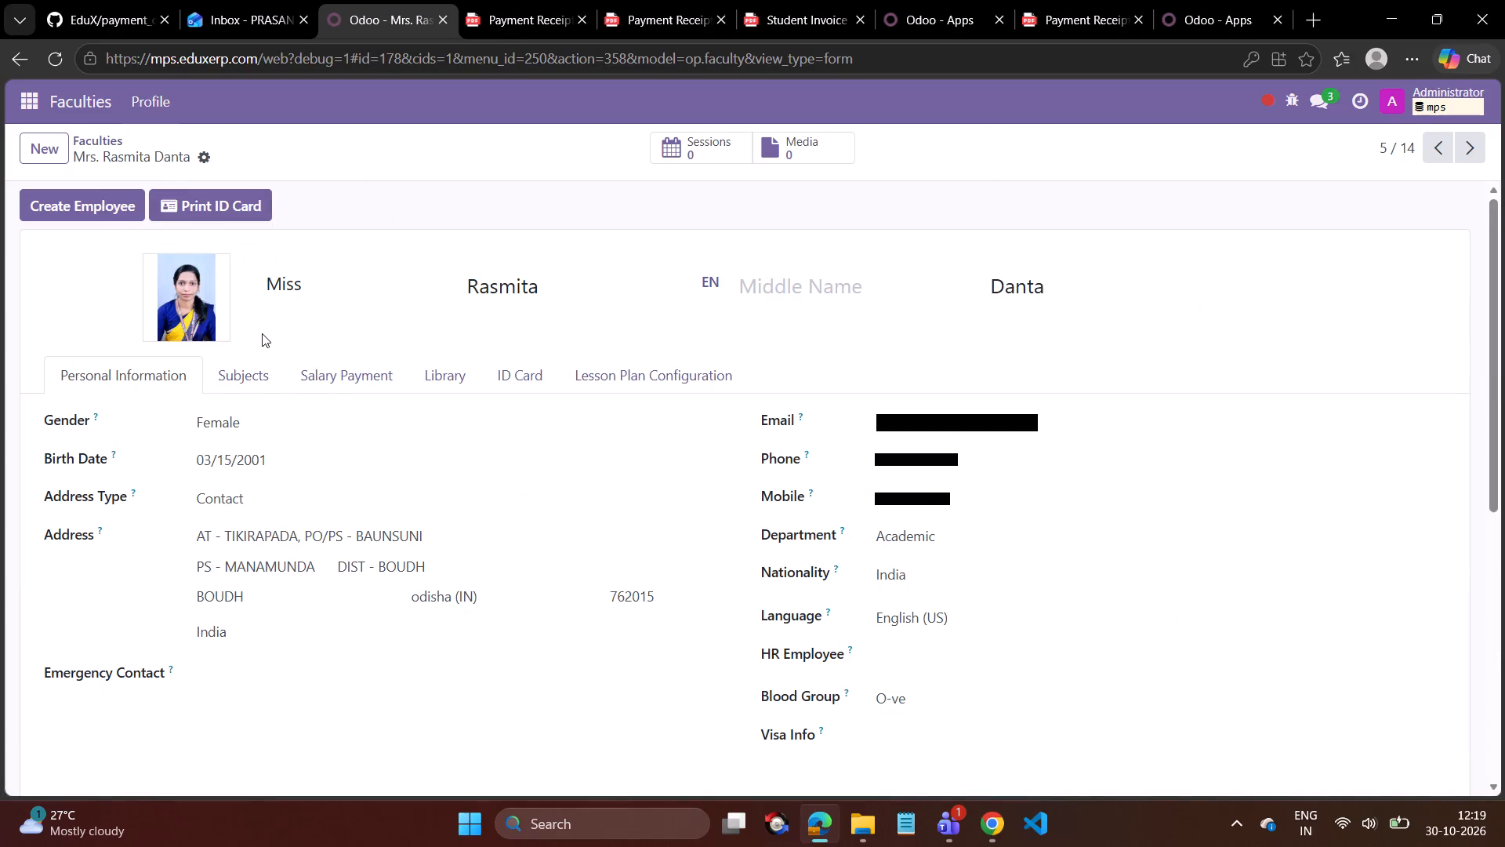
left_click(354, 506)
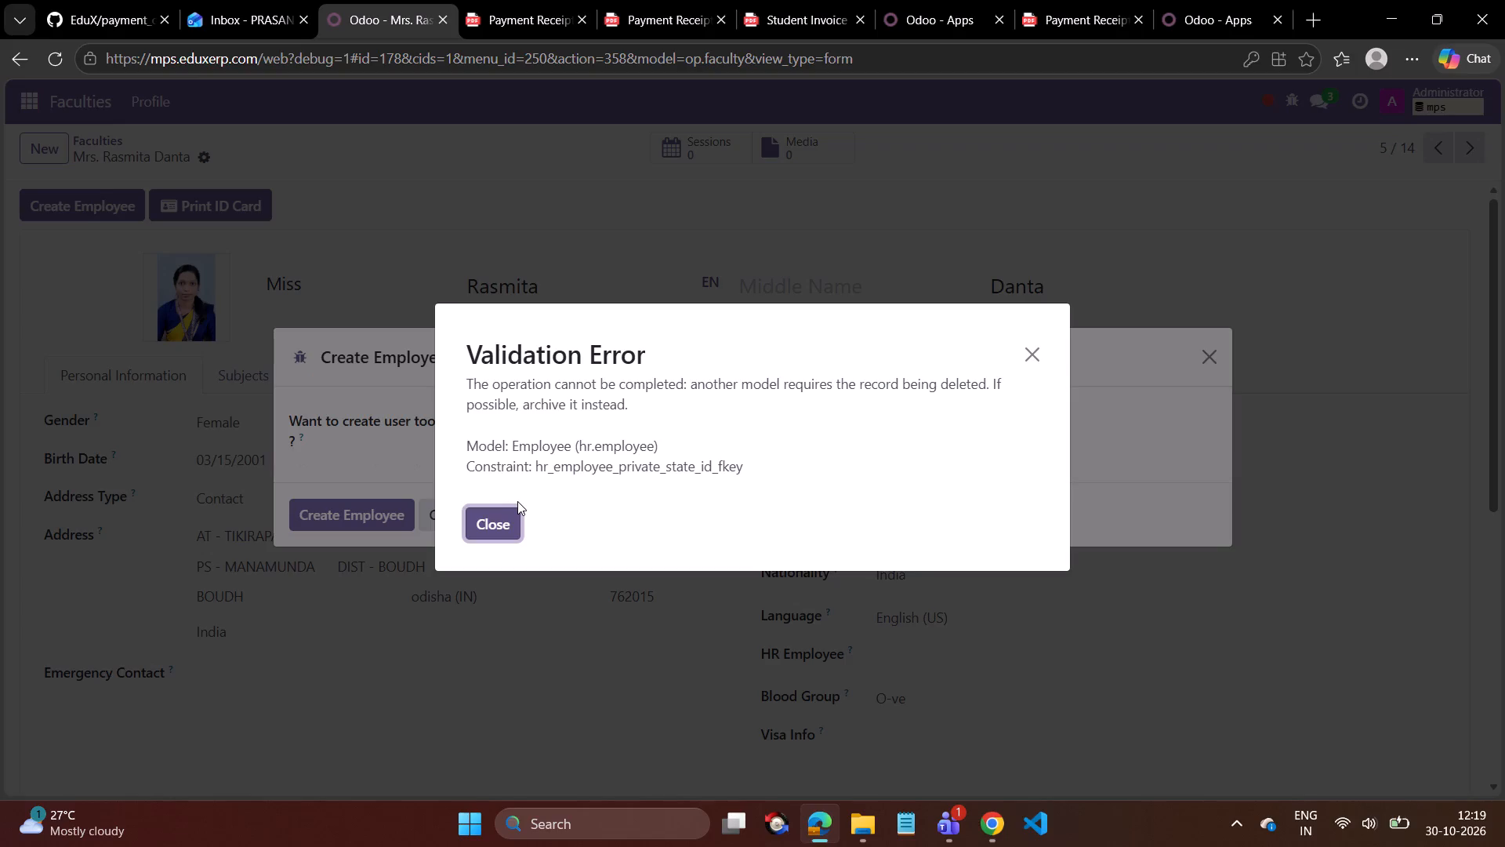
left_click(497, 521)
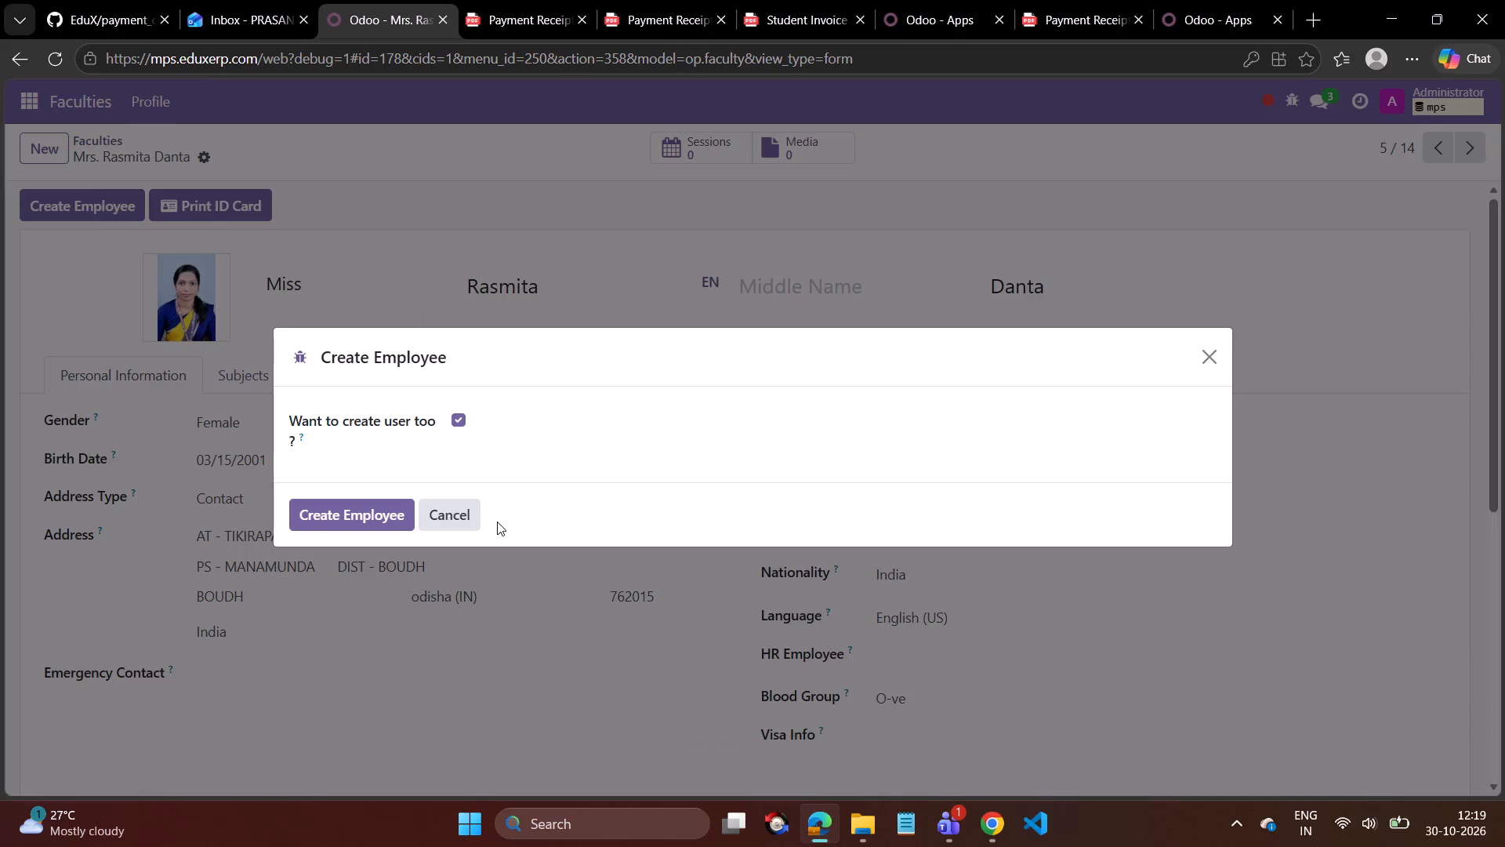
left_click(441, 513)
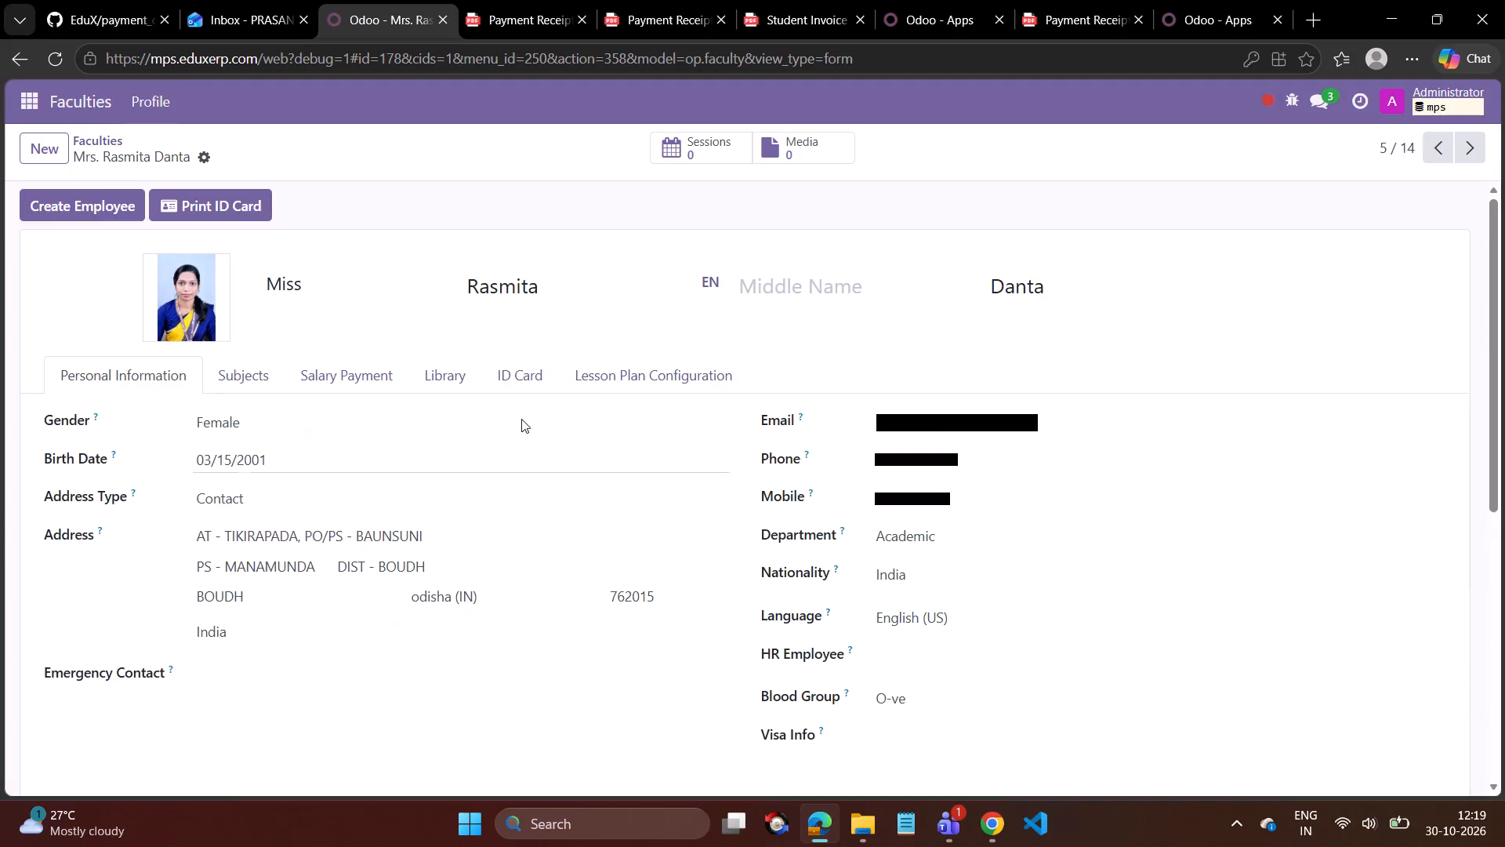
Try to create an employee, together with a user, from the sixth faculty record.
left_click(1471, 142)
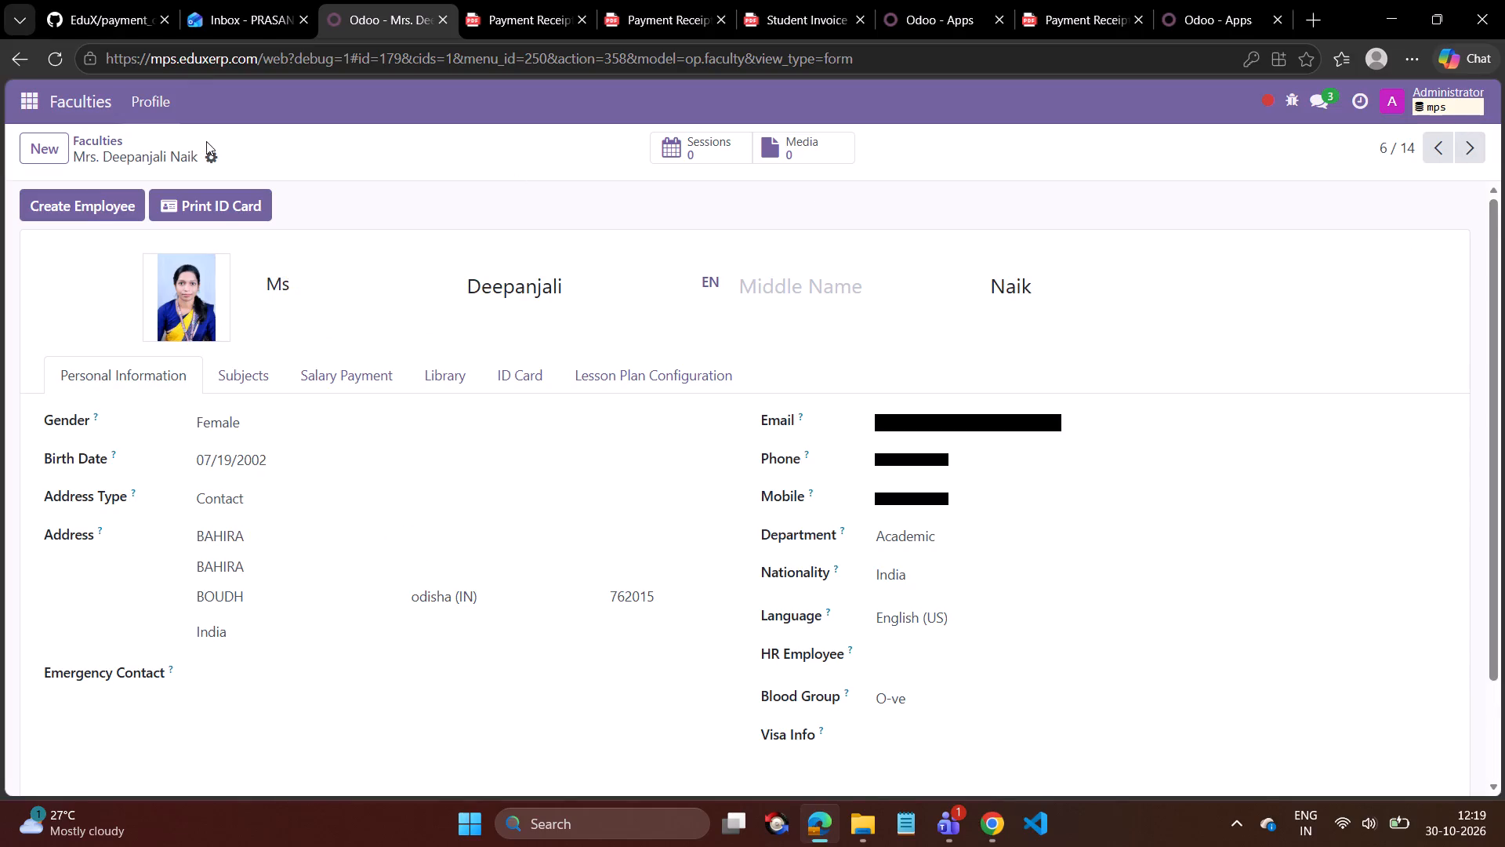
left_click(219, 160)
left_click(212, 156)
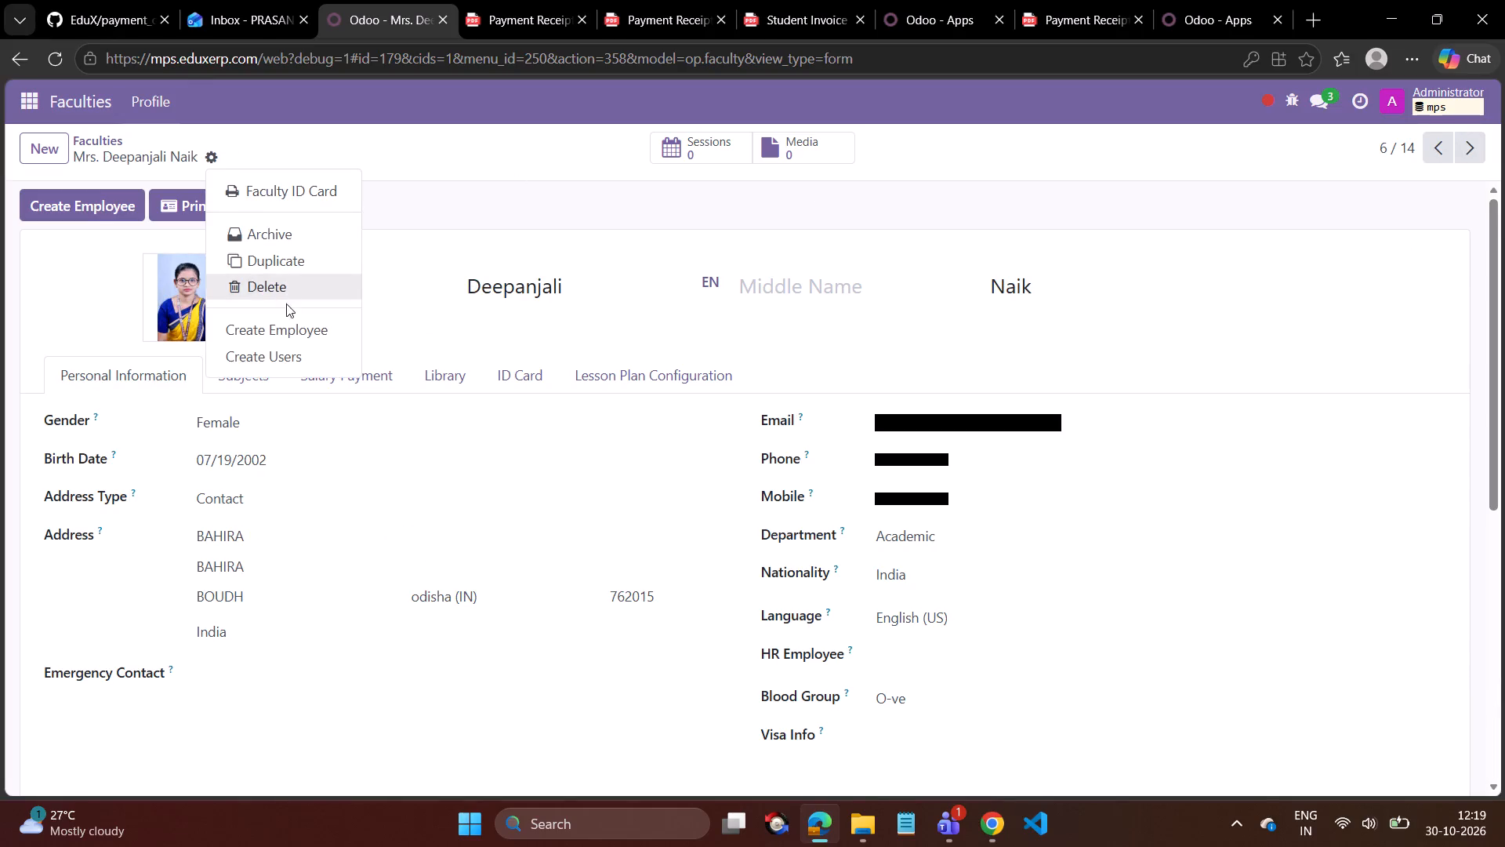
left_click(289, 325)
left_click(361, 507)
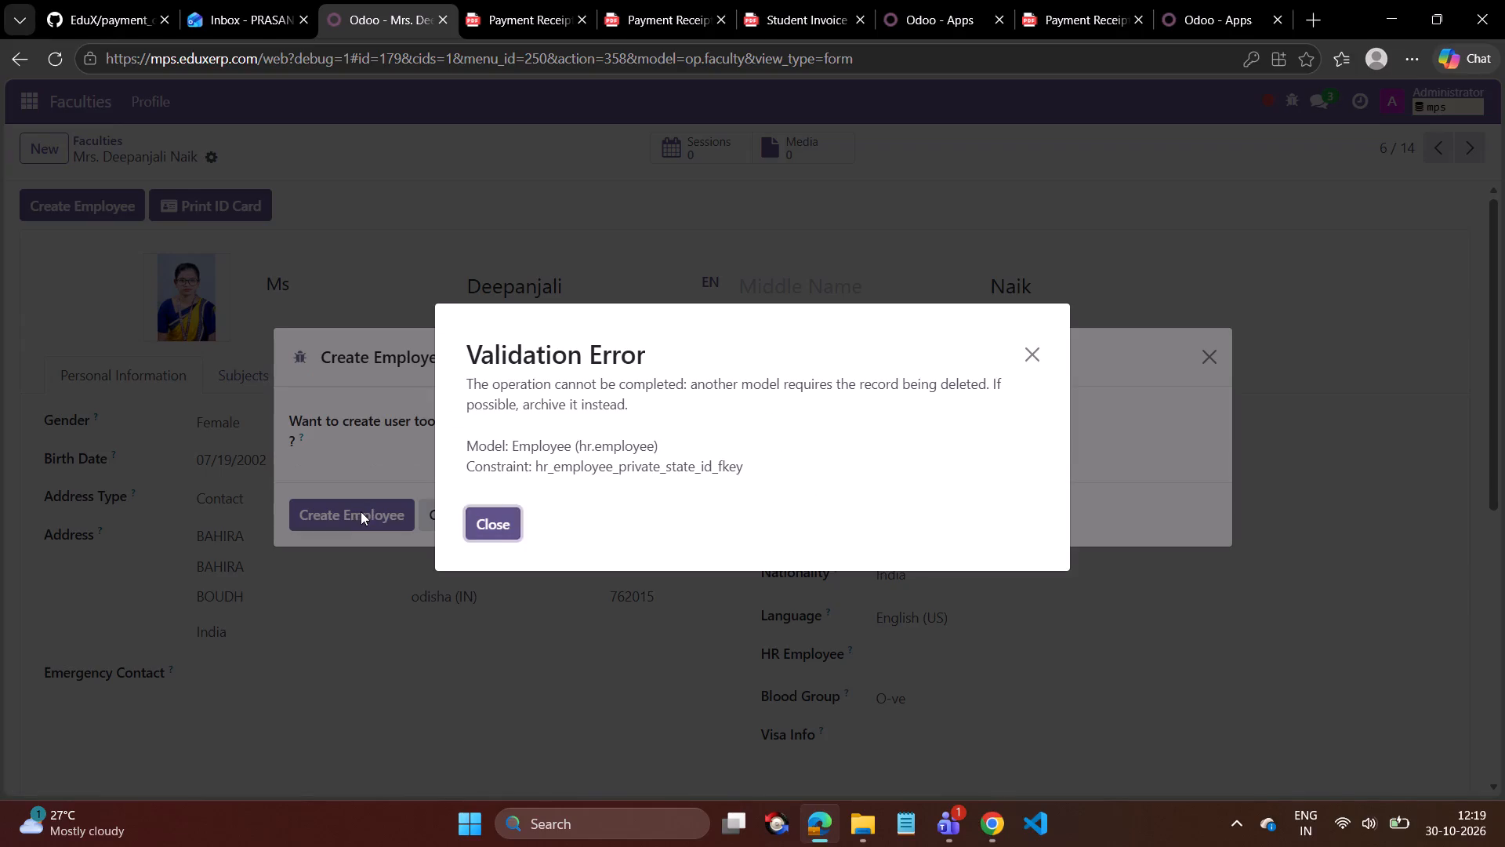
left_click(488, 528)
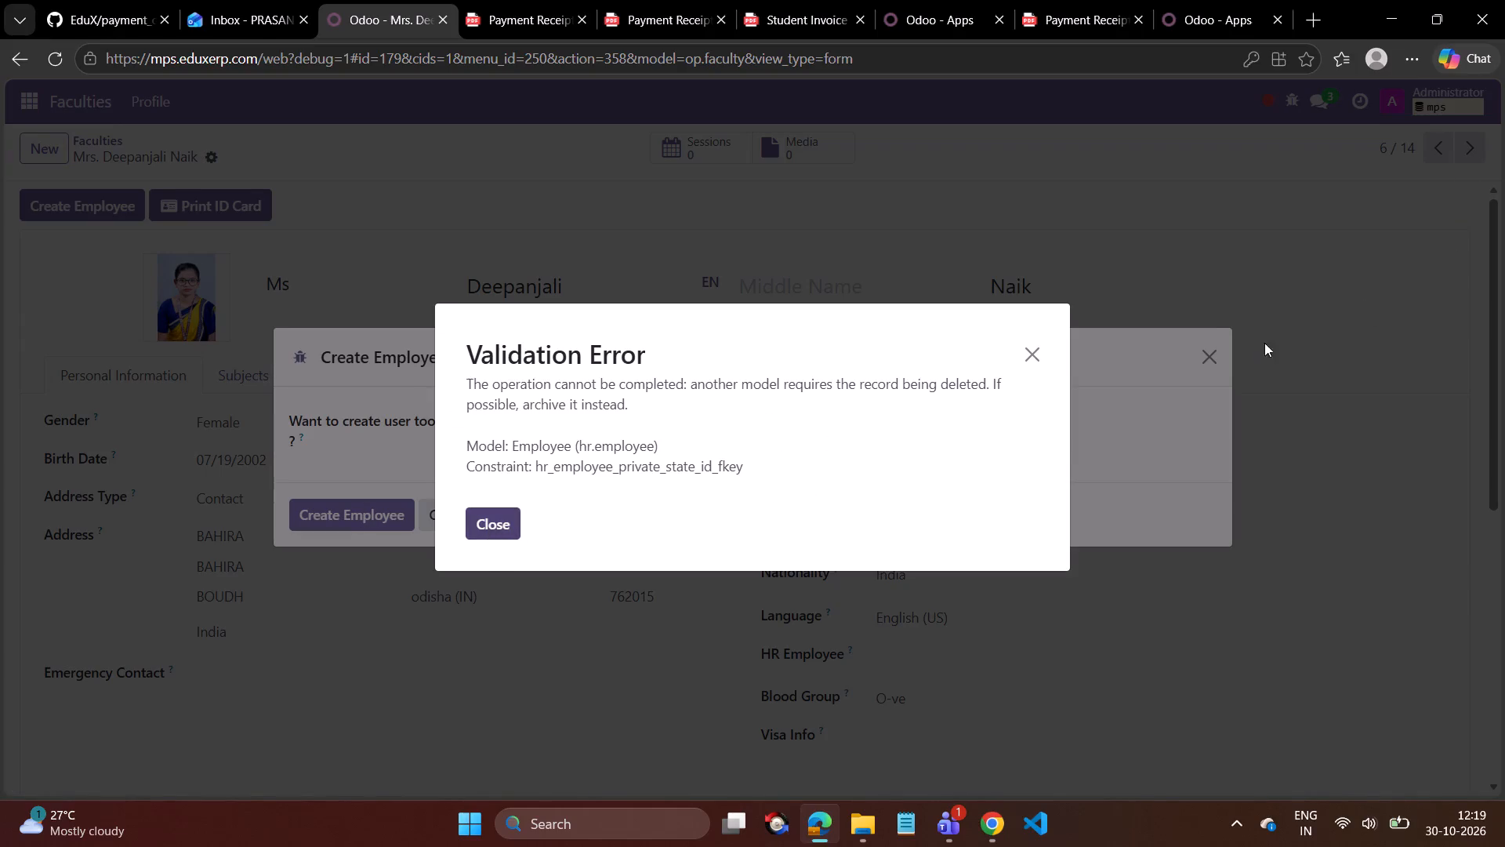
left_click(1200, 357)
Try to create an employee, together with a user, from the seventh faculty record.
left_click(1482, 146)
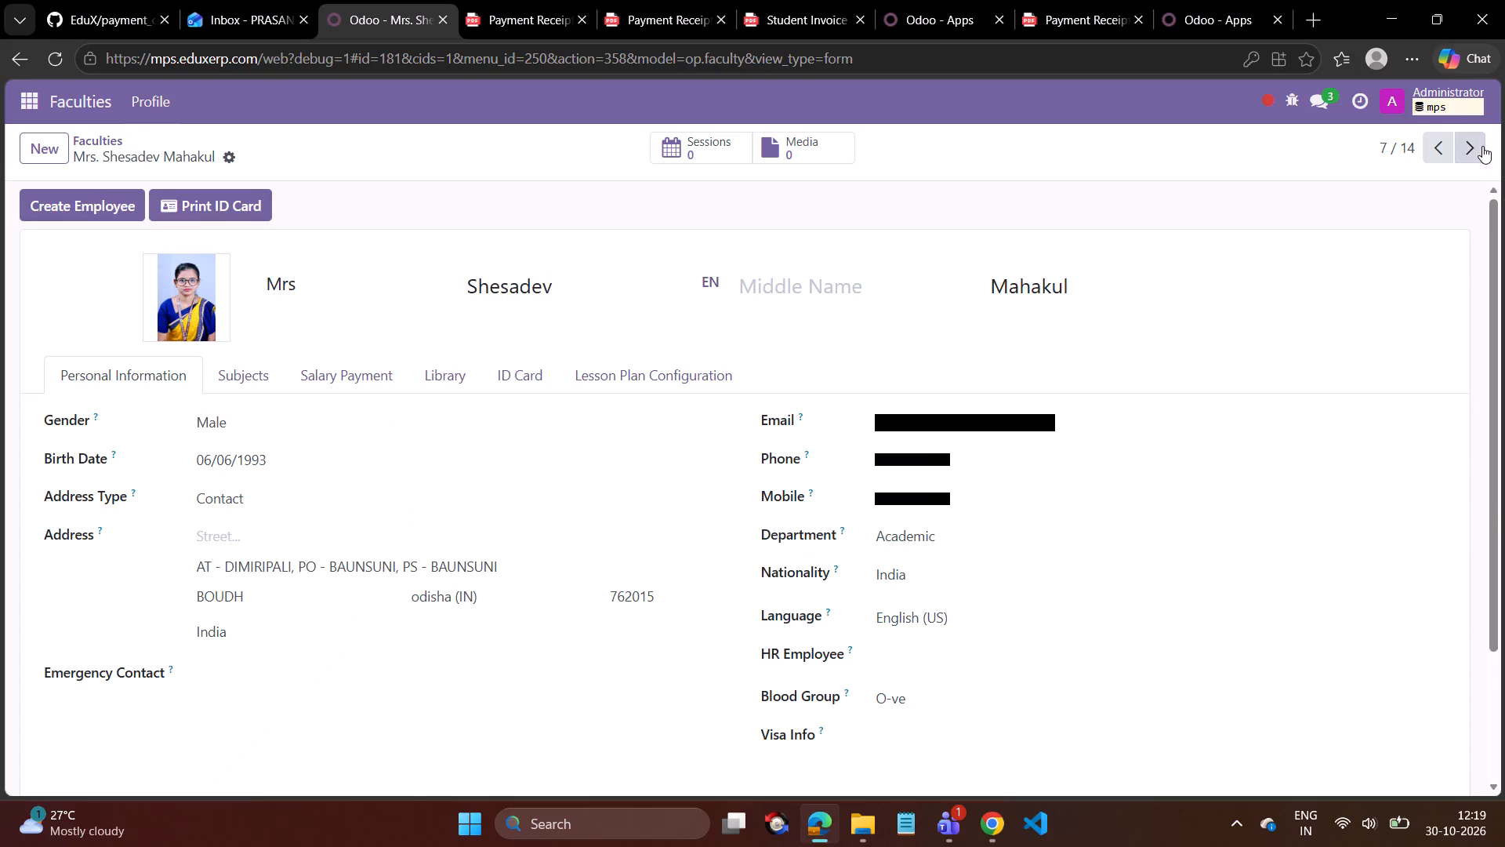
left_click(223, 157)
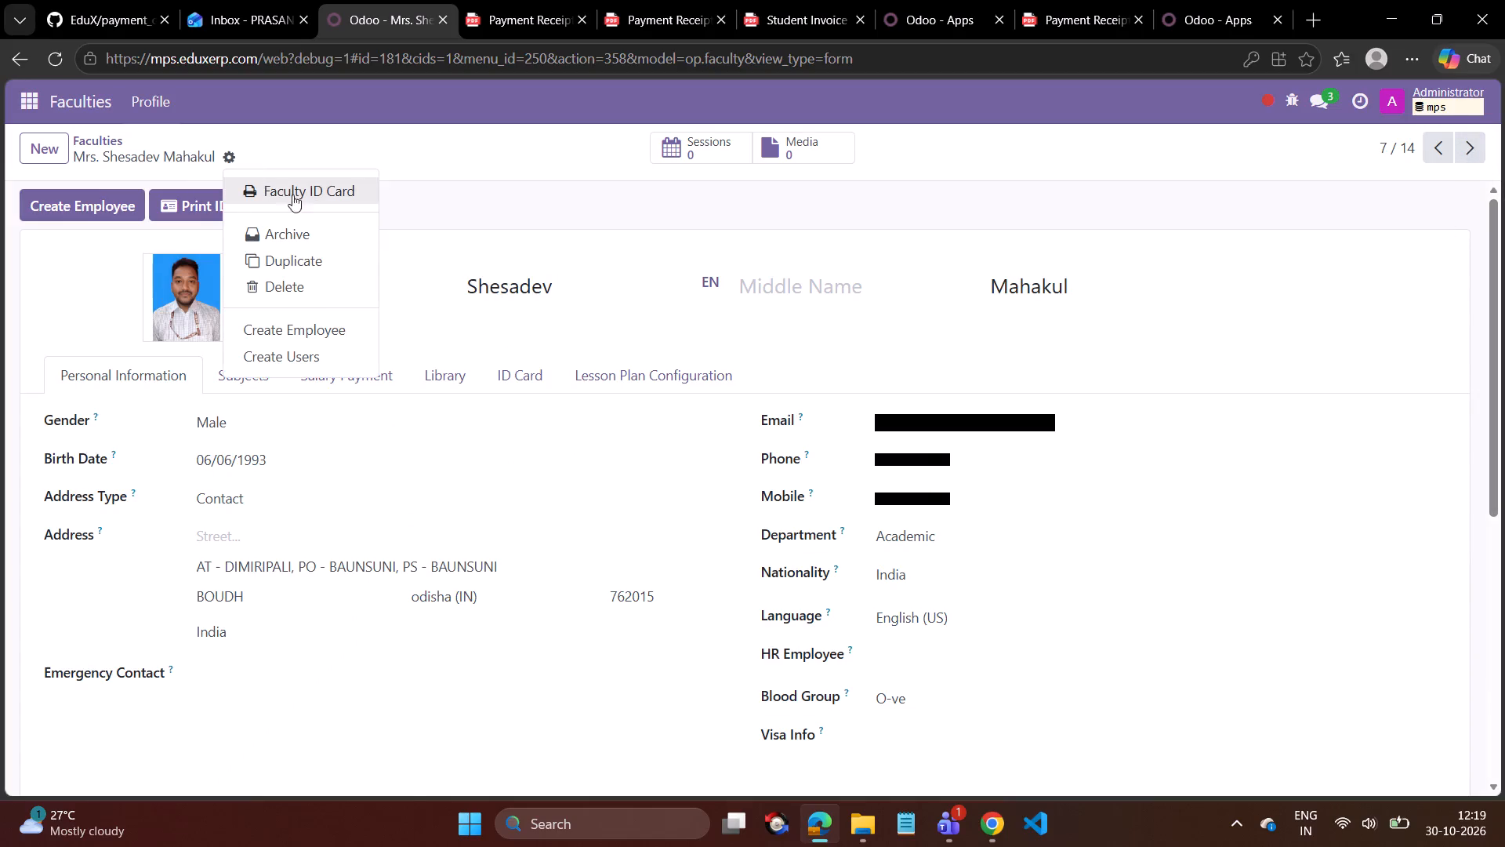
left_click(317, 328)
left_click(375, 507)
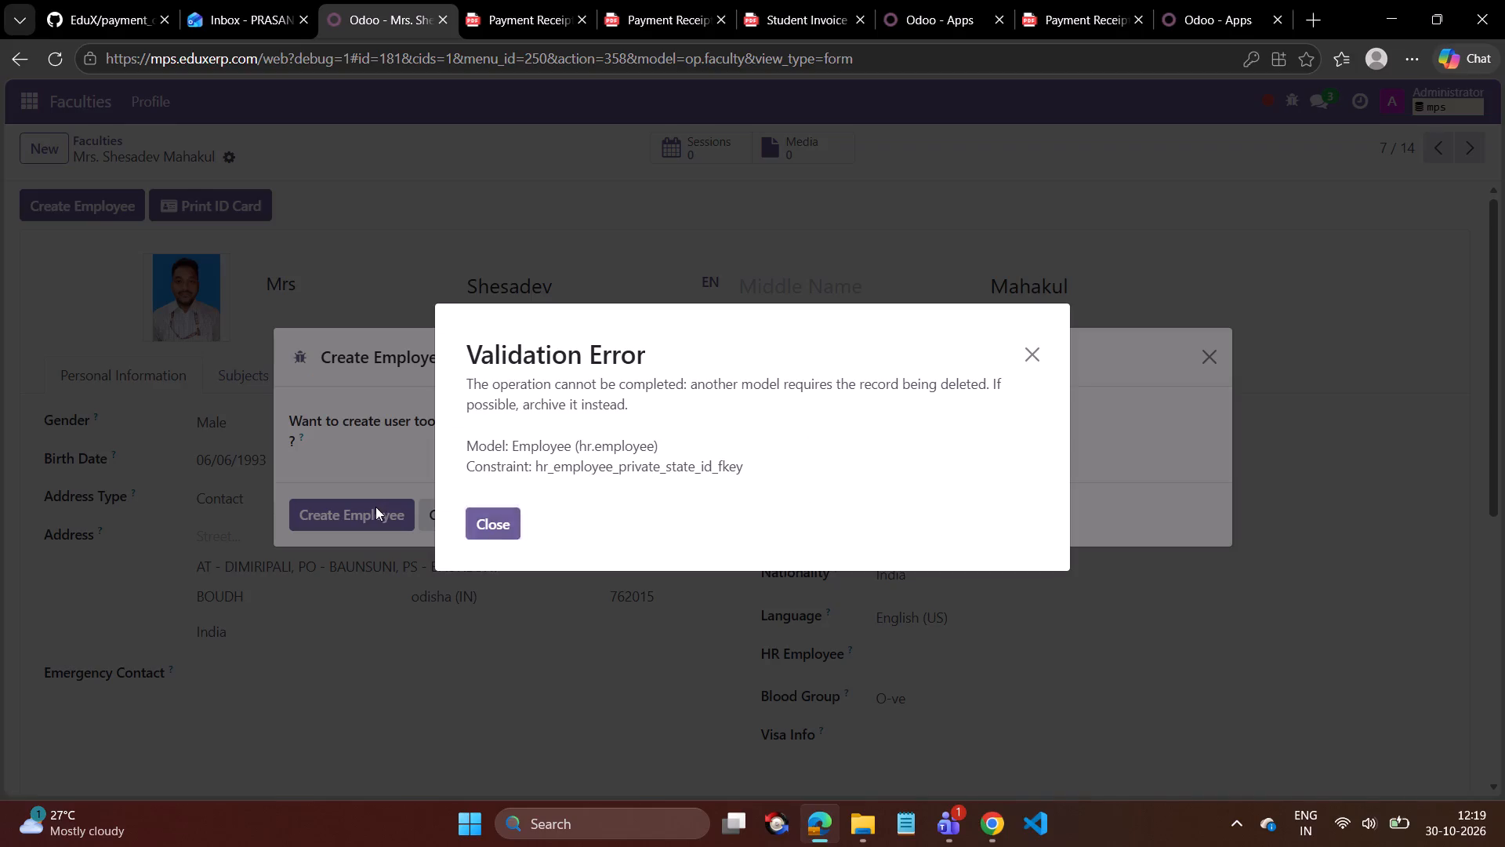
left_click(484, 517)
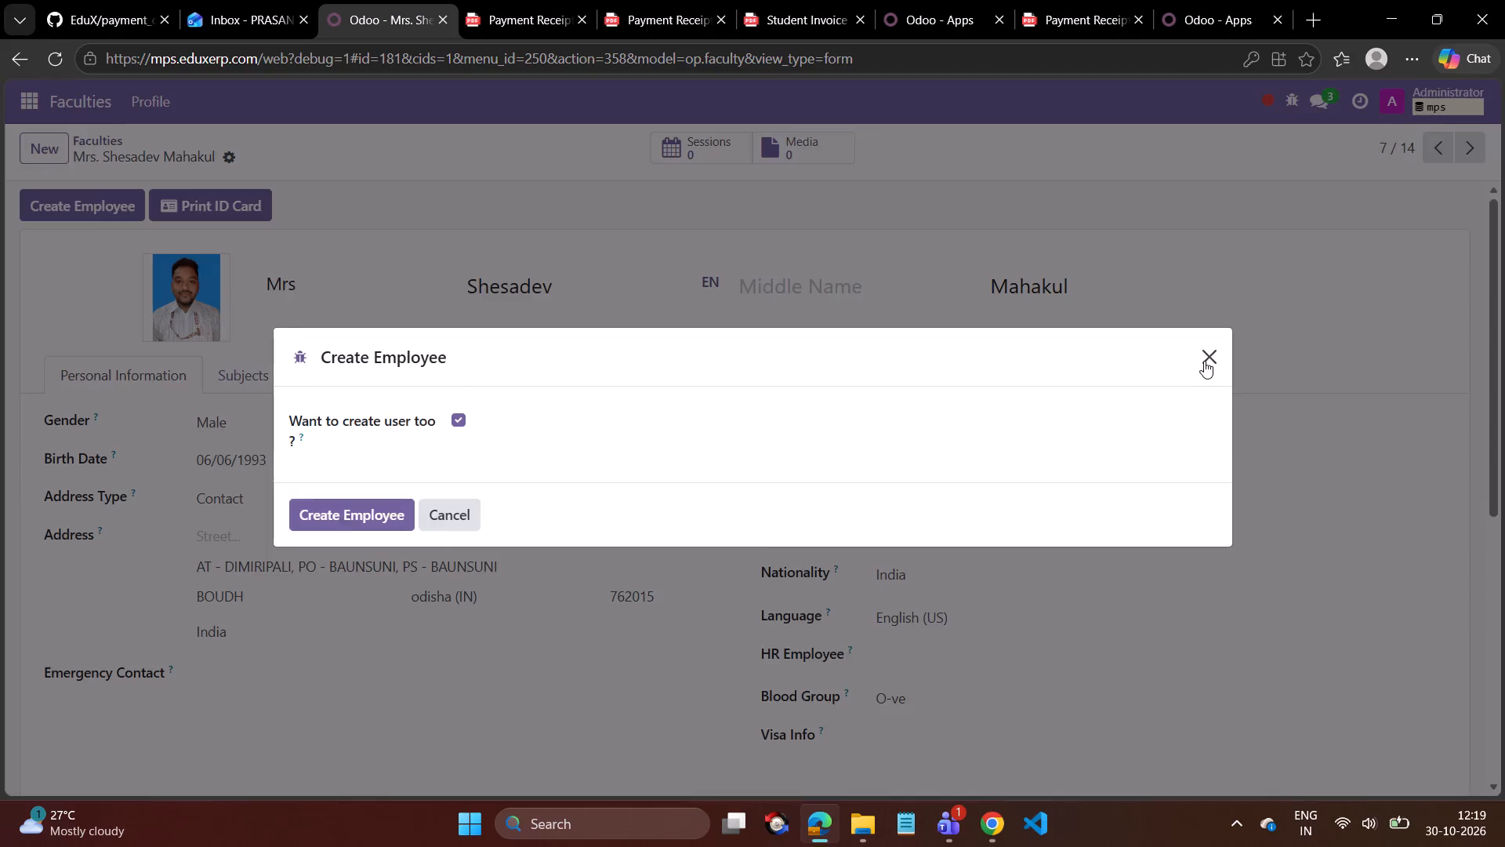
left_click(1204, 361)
Create only a user, without an employee, for the faculty member in record 8 of 14.
left_click(1468, 158)
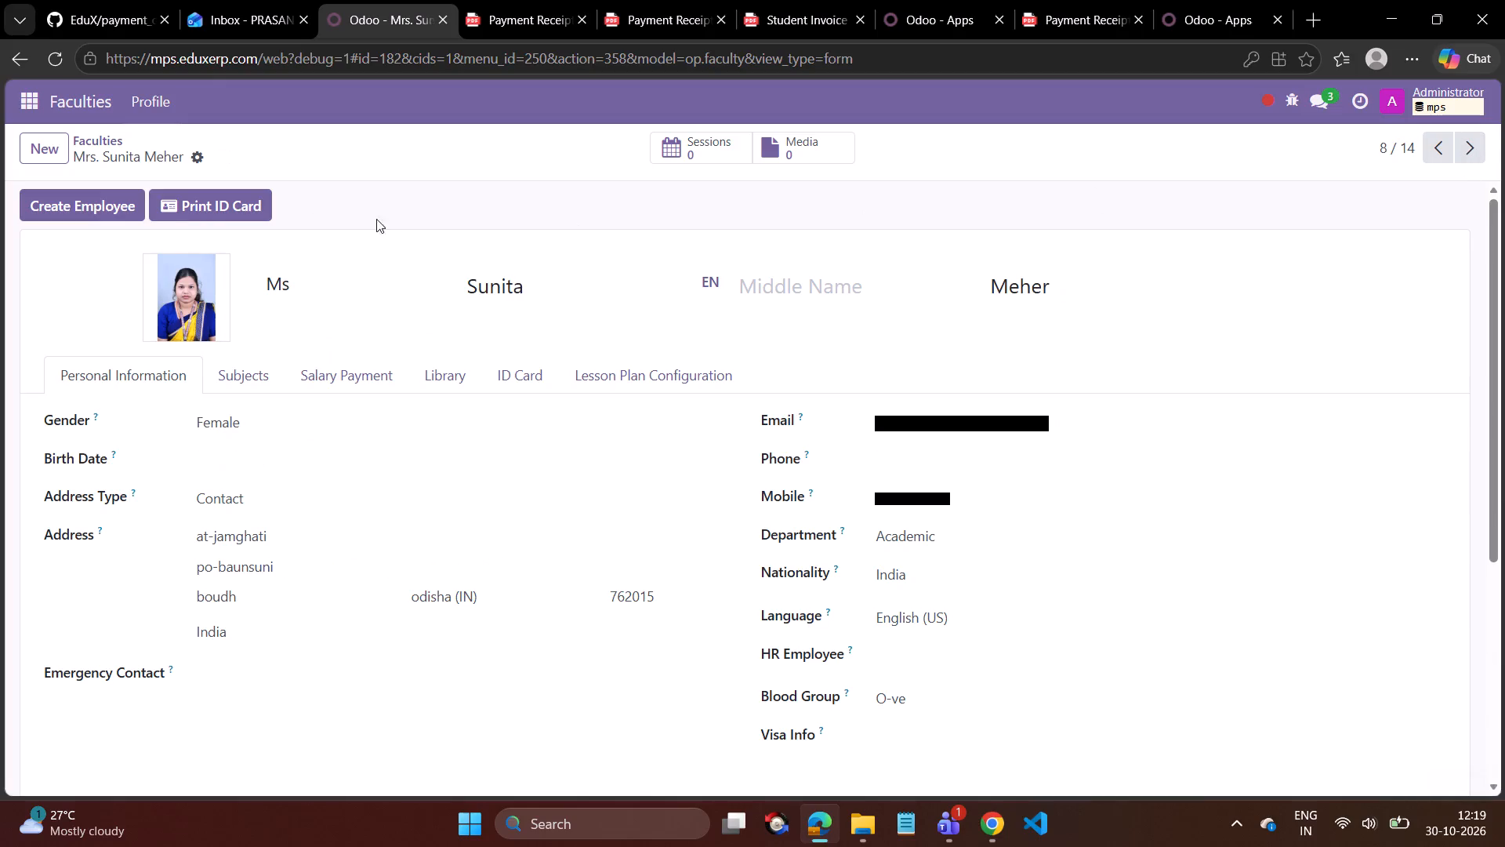
left_click(200, 157)
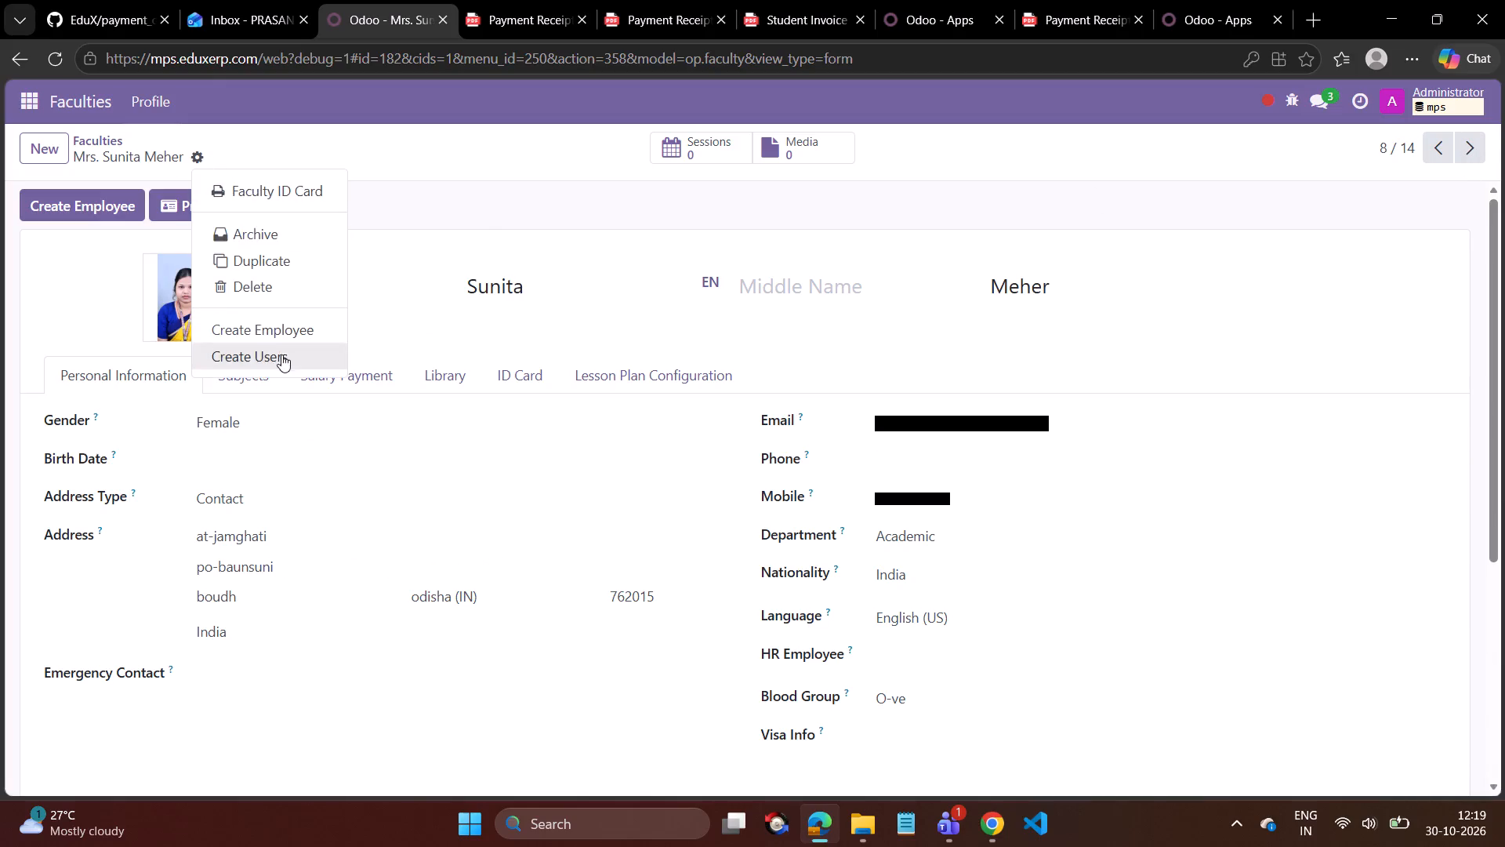
left_click(281, 354)
left_click(350, 540)
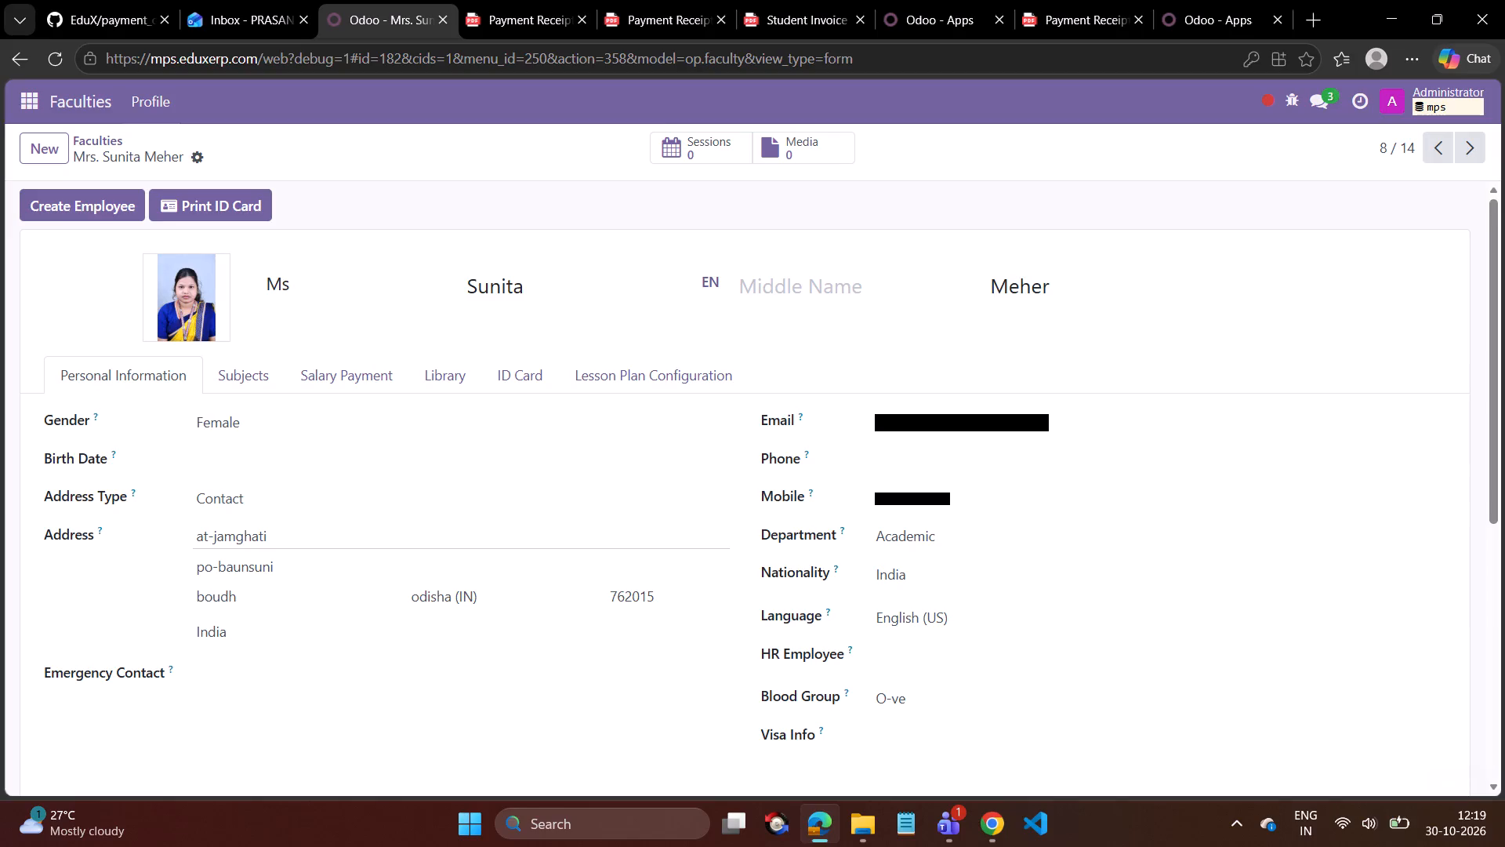
Go back to faculty record 7 of 14 and create a user for that faculty member.
left_click(1438, 151)
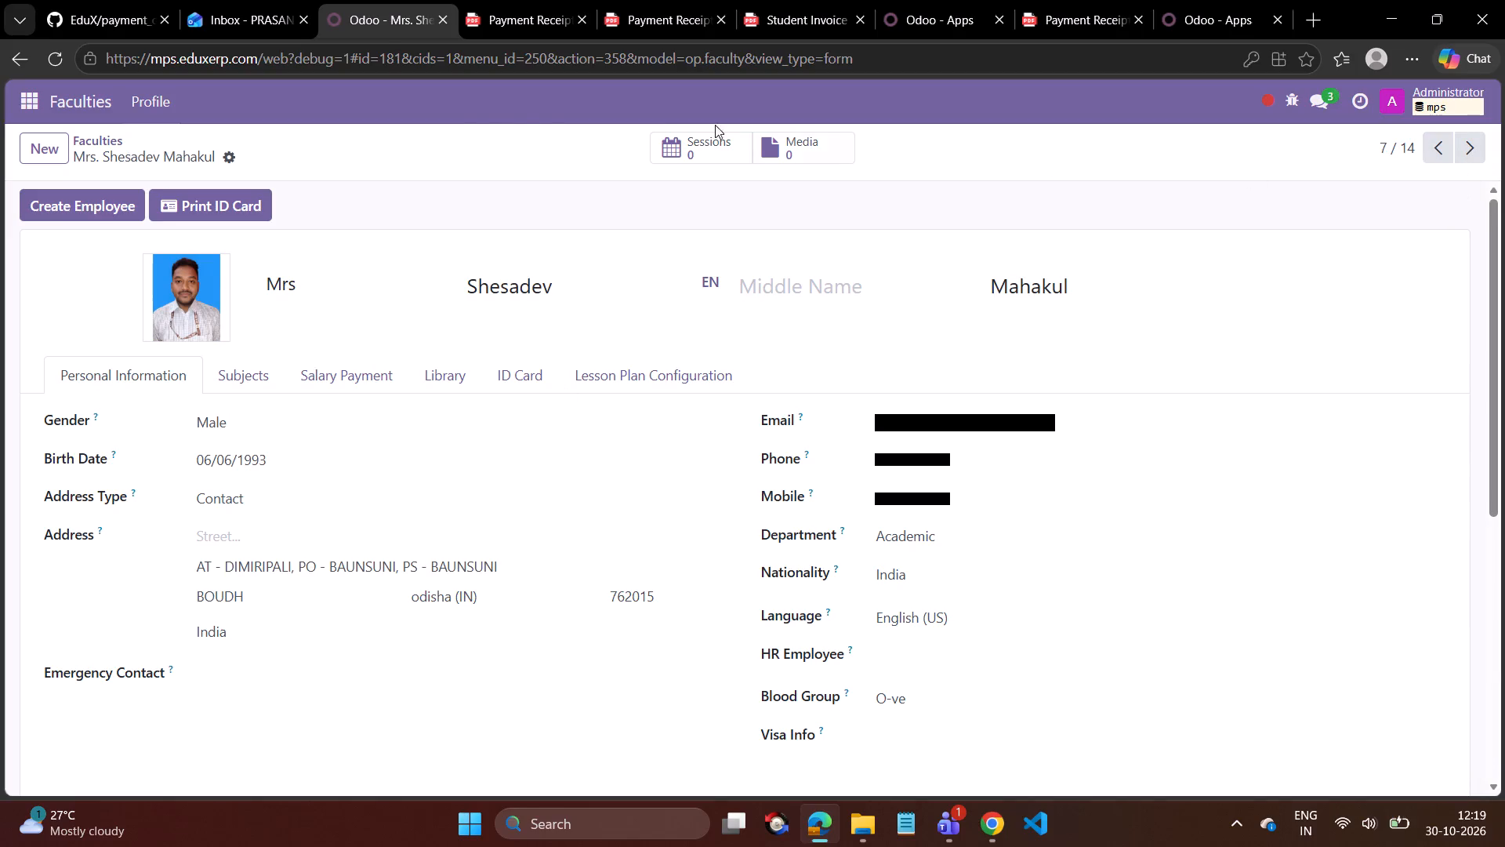
left_click(230, 157)
left_click(307, 354)
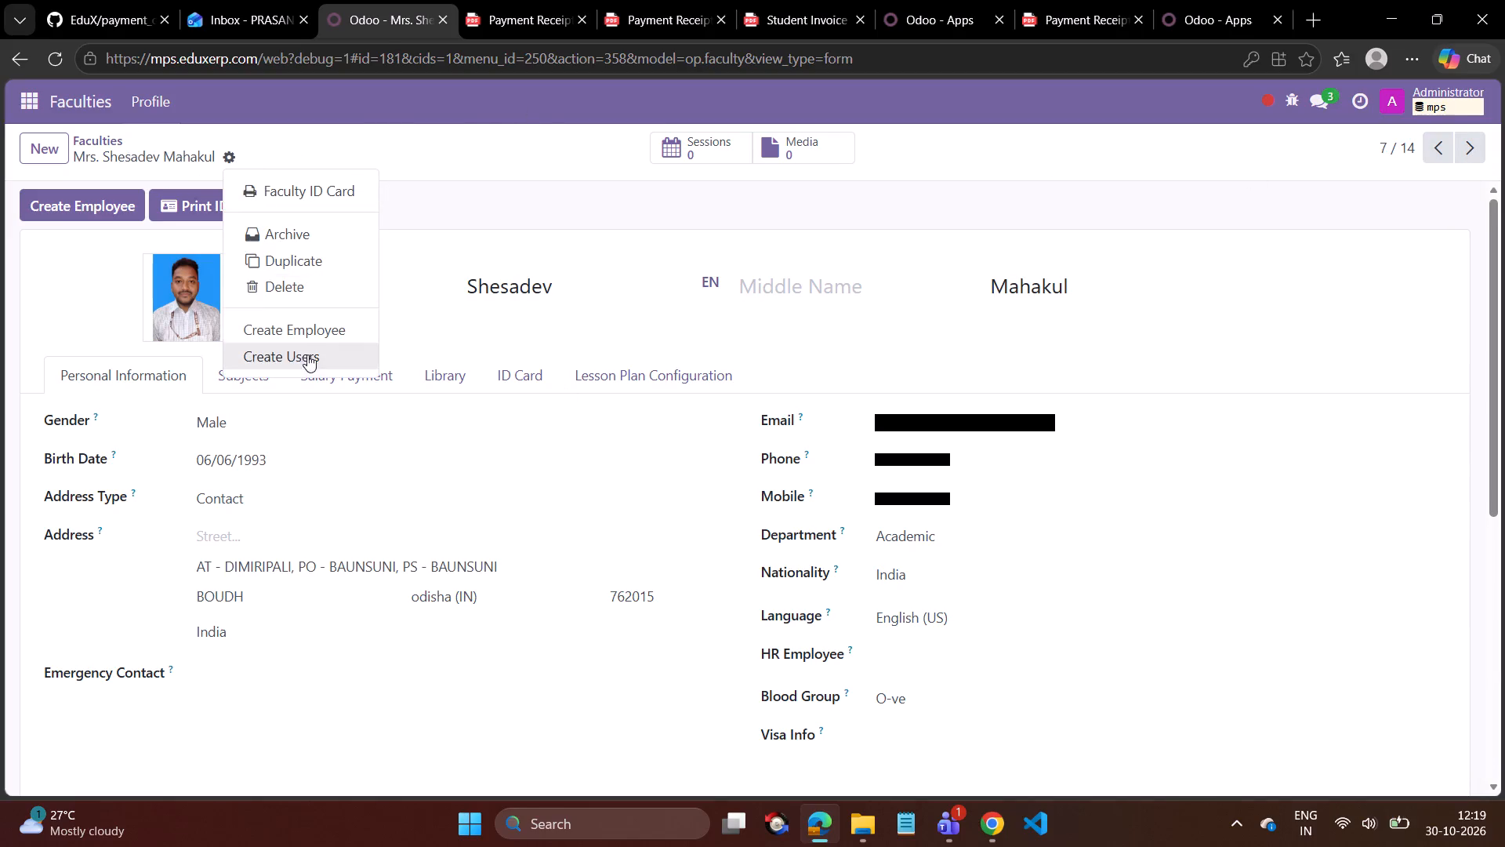
left_click(354, 549)
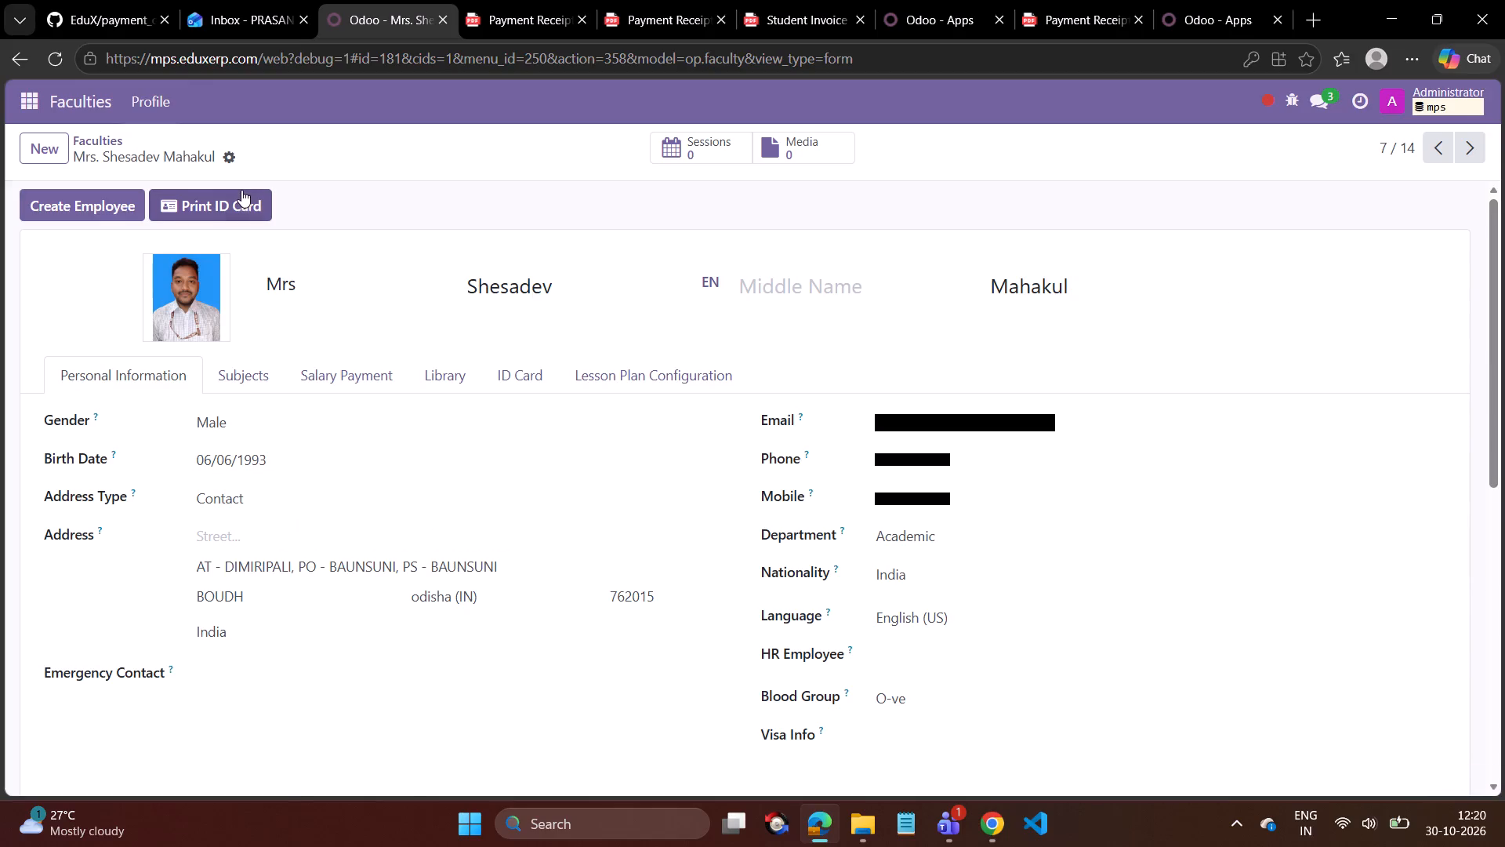
Go back to faculty record 6 of 14 and create a user for that faculty member.
left_click(1440, 143)
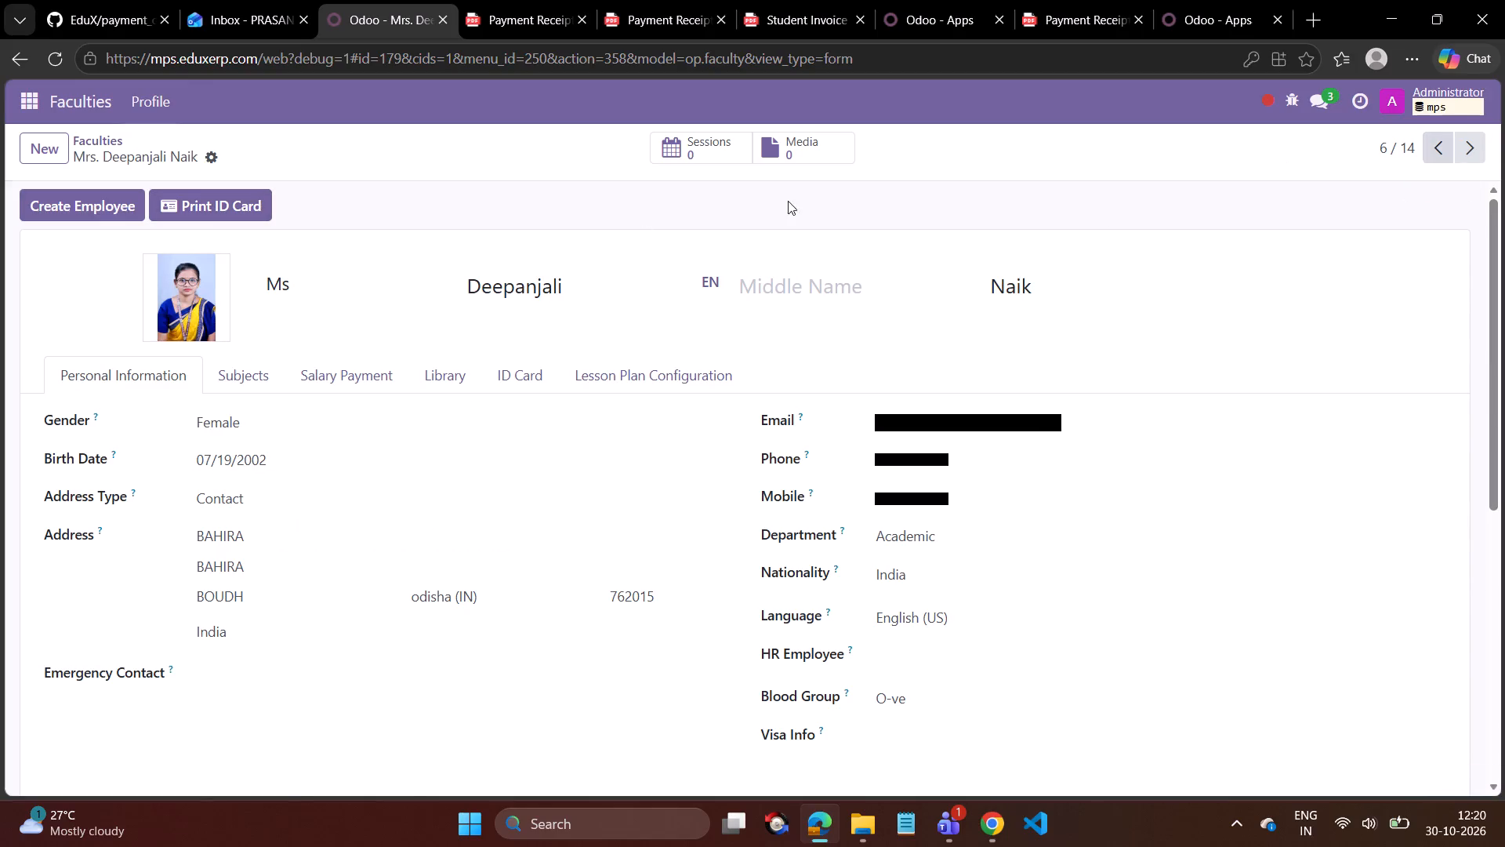
left_click(222, 149)
left_click(213, 154)
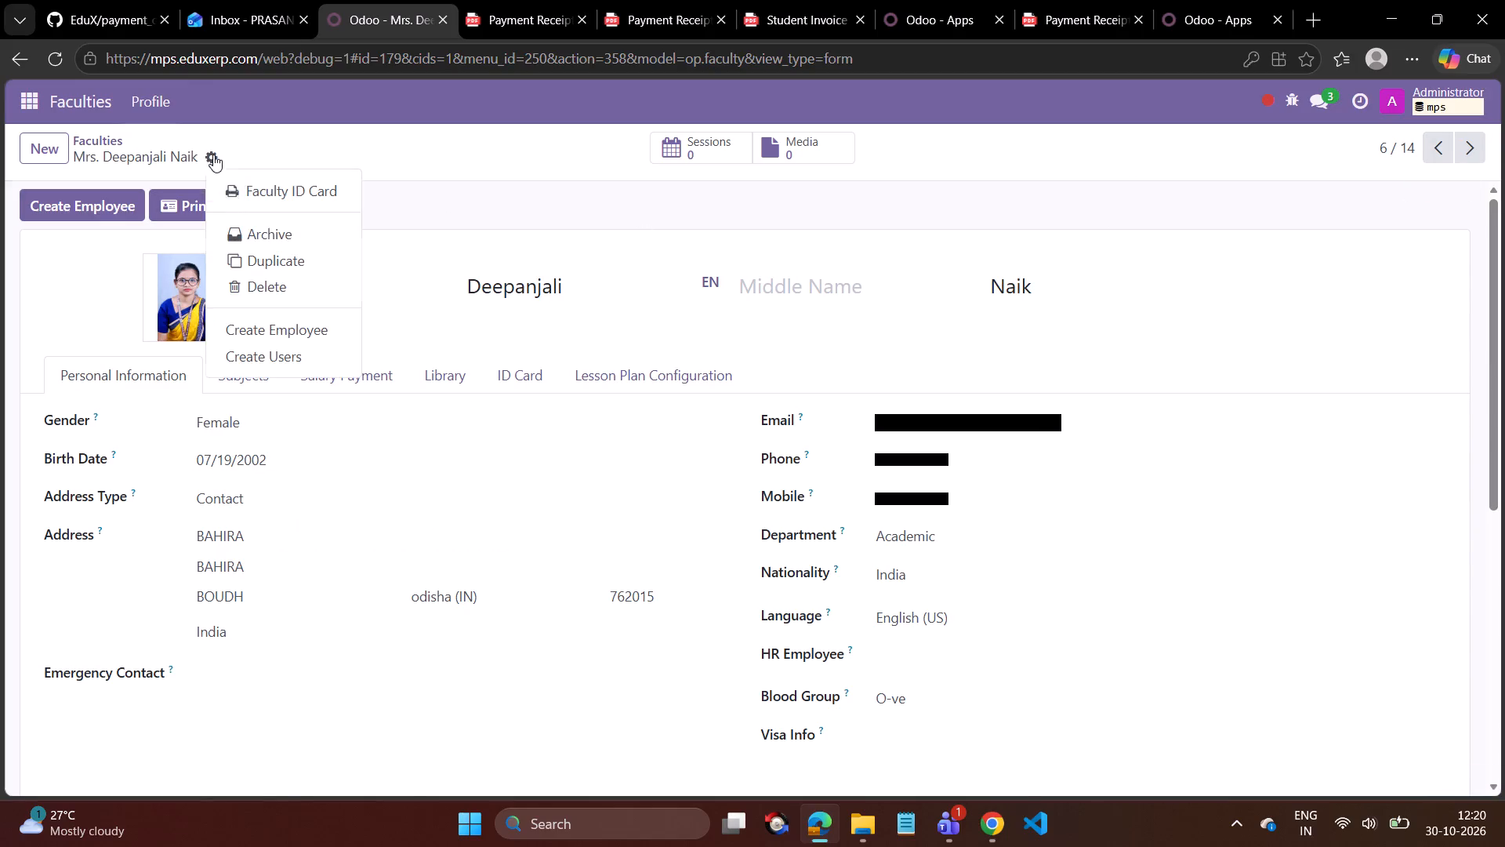
left_click(289, 347)
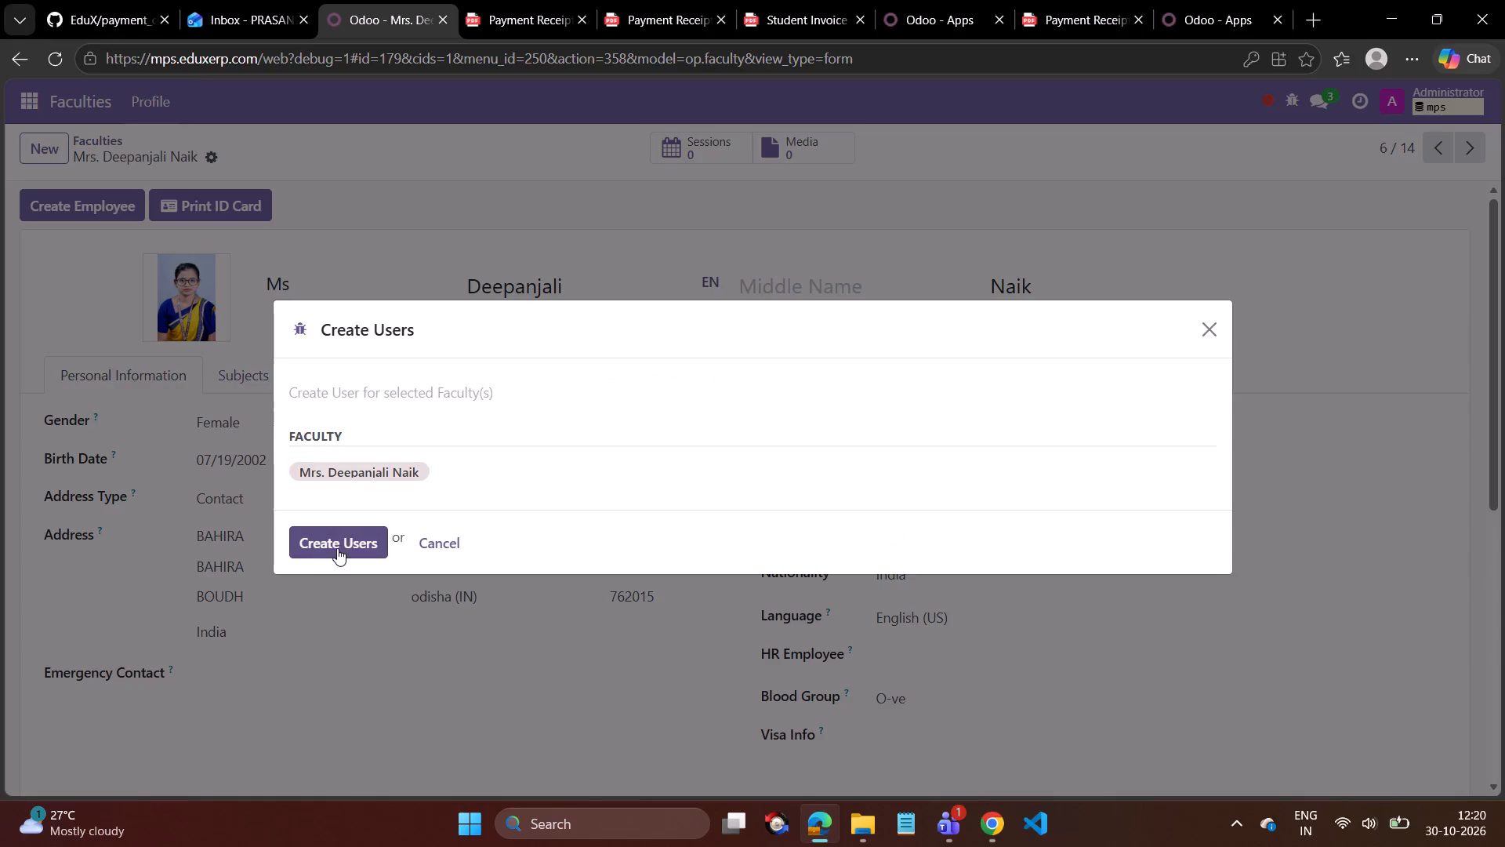
left_click(337, 547)
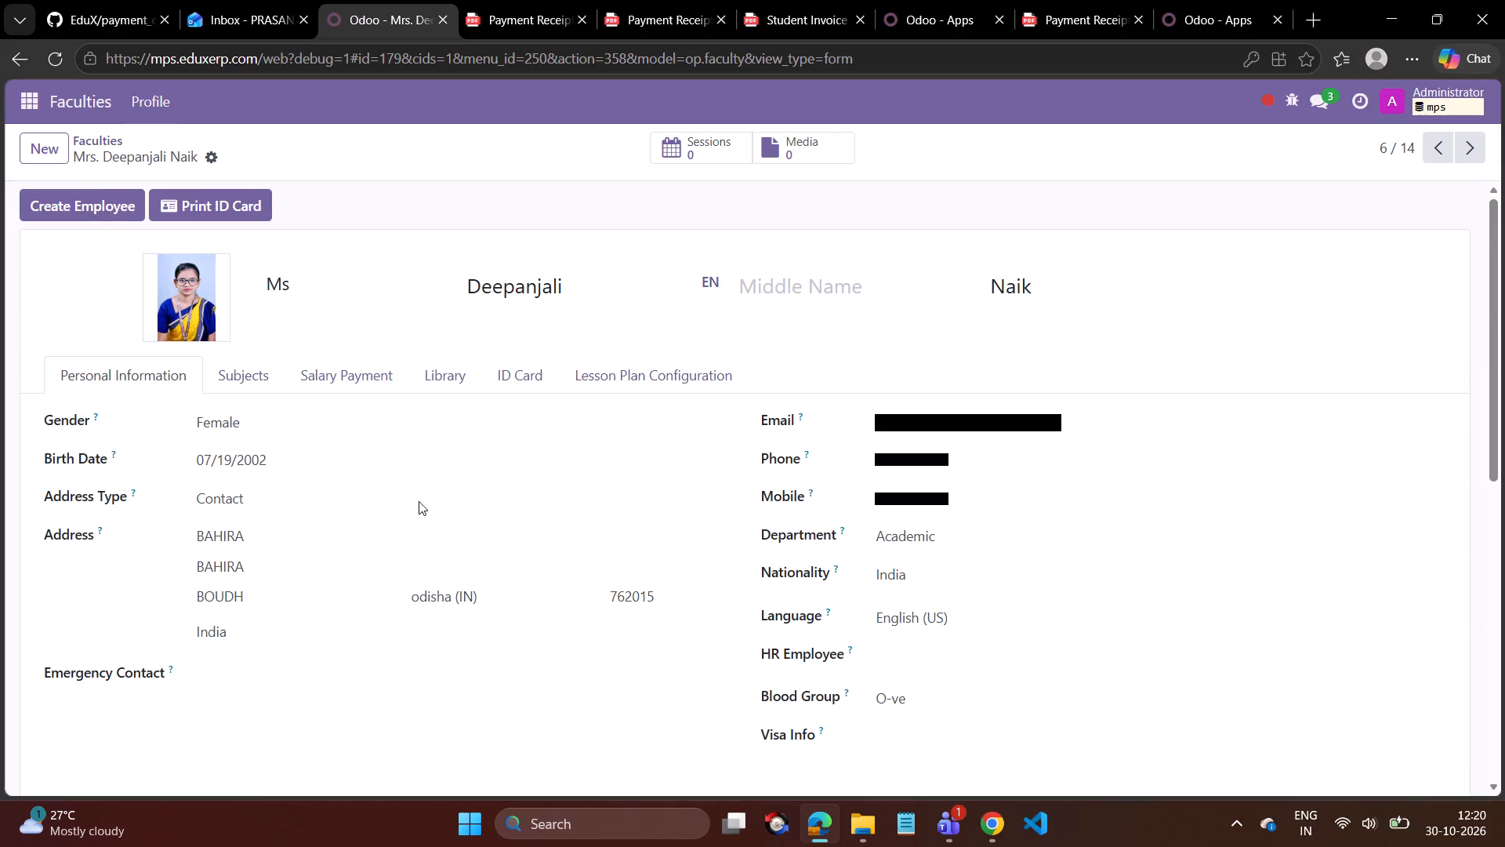
Go back to faculty record 5 of 14 and create a user for that faculty member.
left_click(1445, 149)
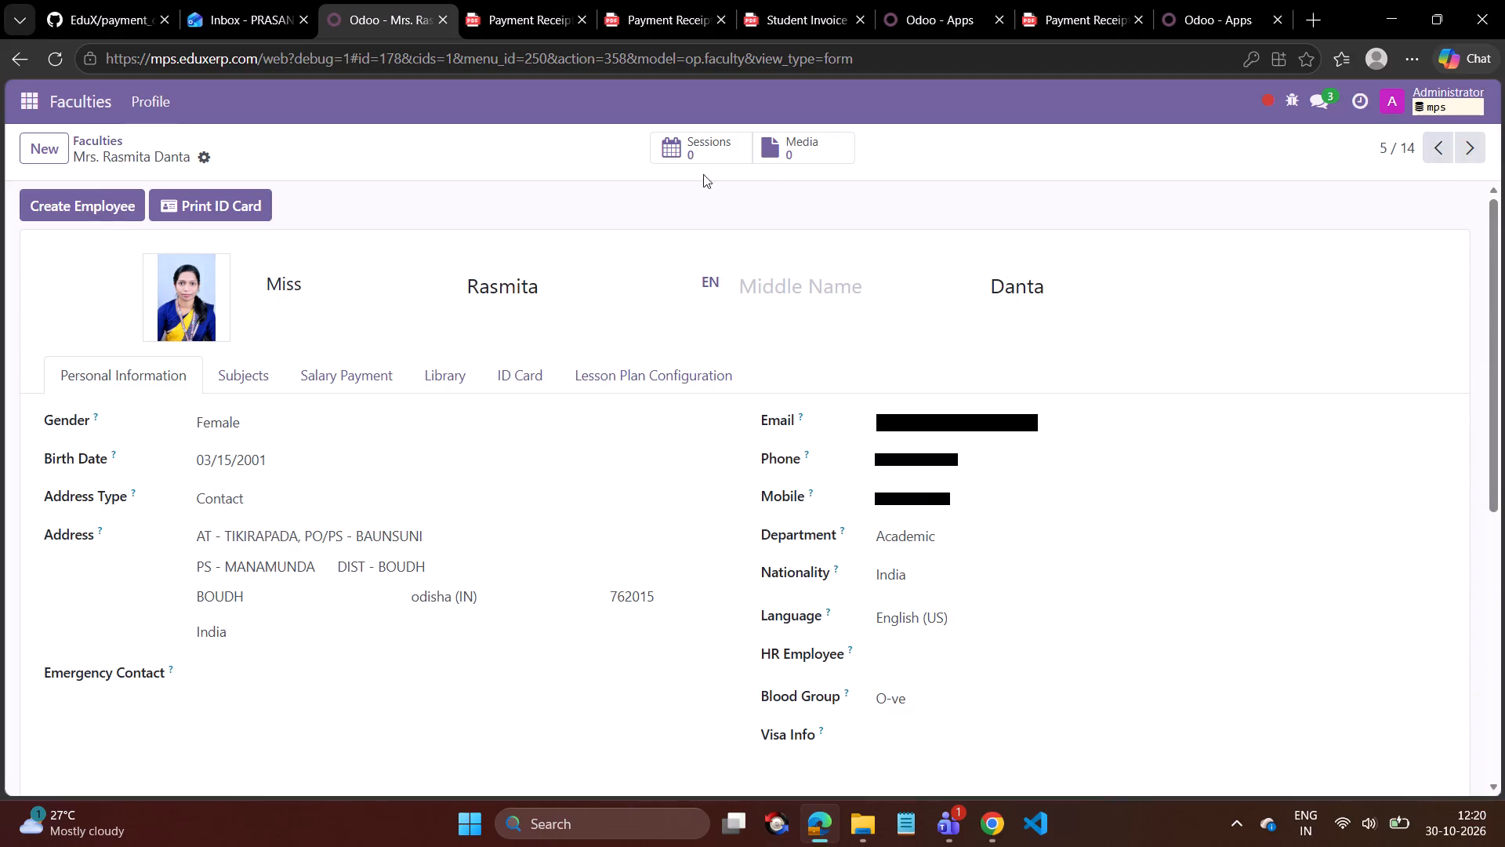
left_click(205, 159)
left_click(269, 351)
left_click(334, 543)
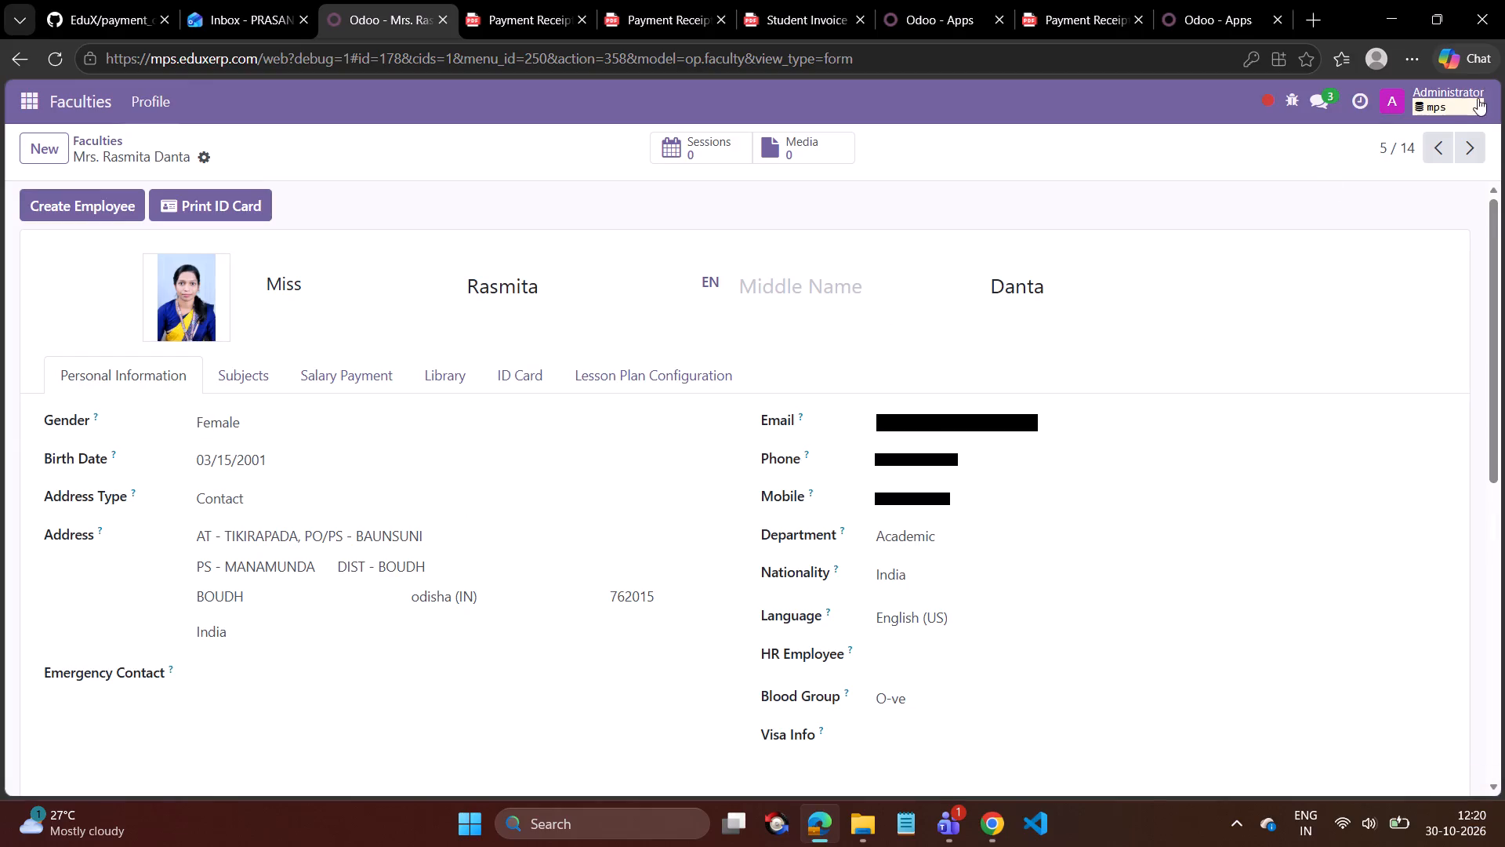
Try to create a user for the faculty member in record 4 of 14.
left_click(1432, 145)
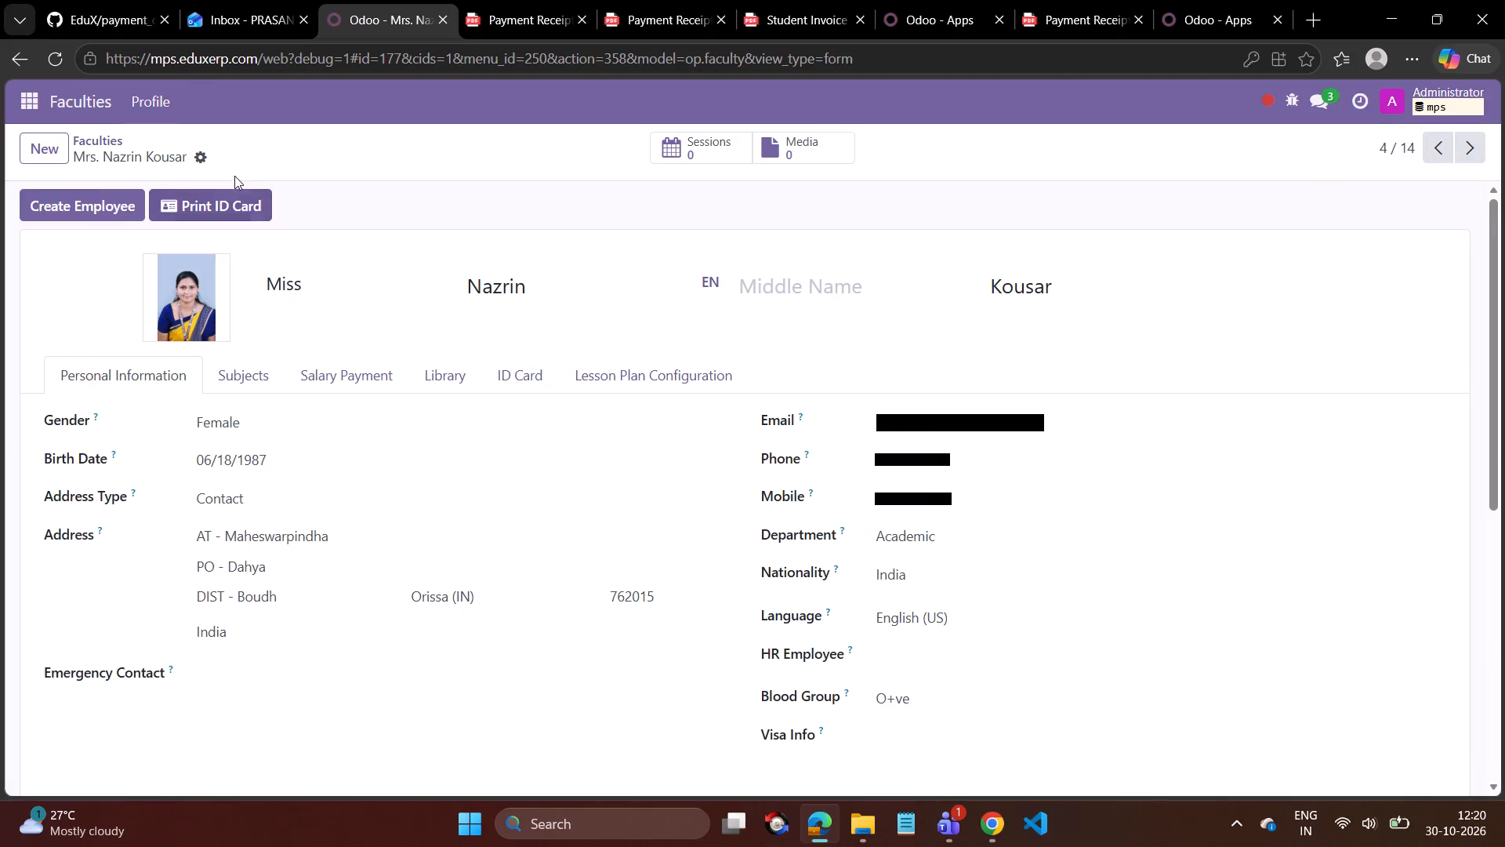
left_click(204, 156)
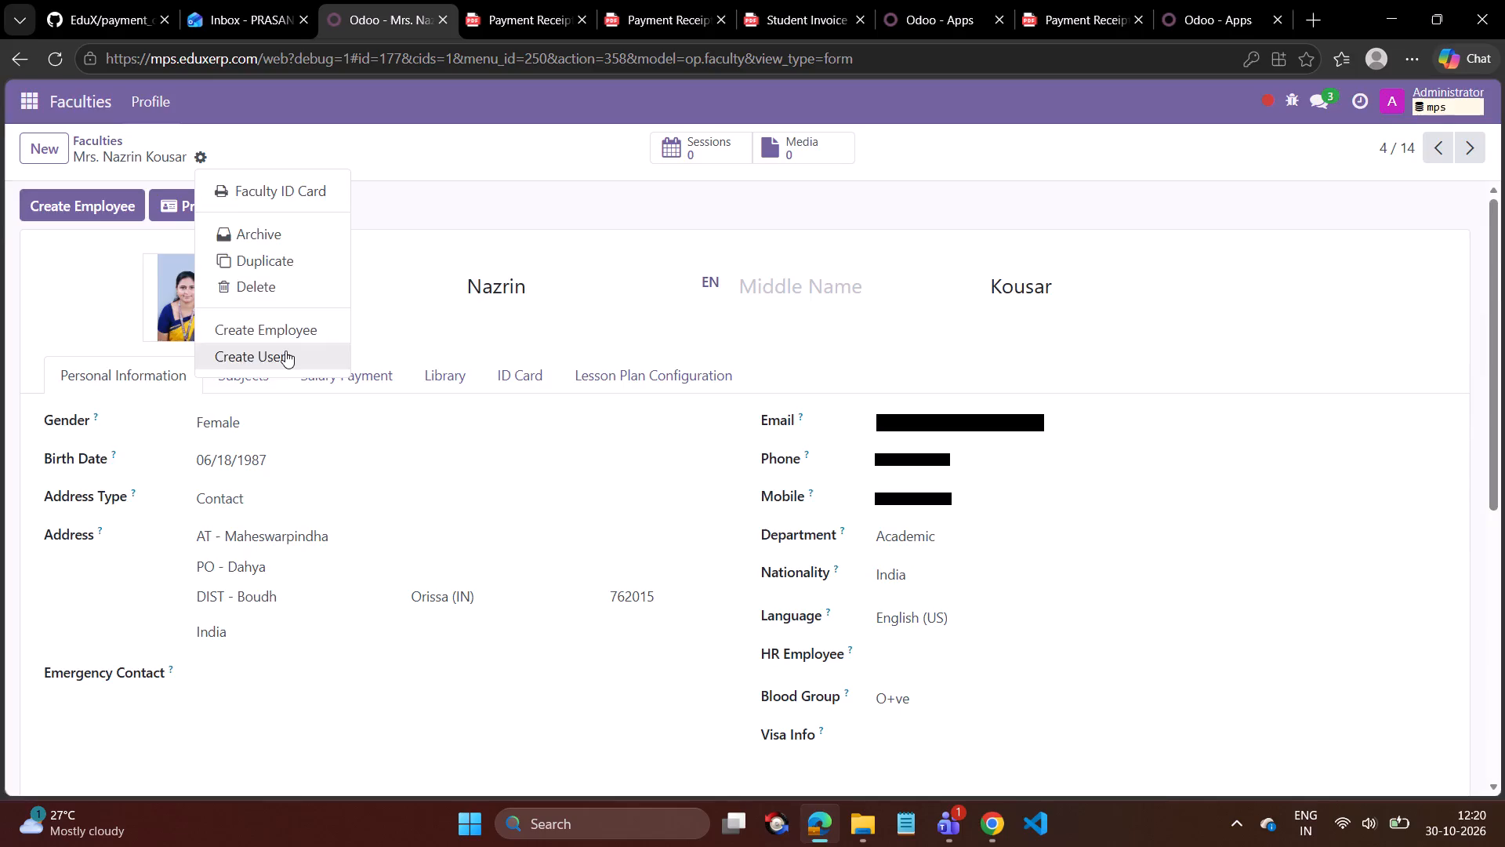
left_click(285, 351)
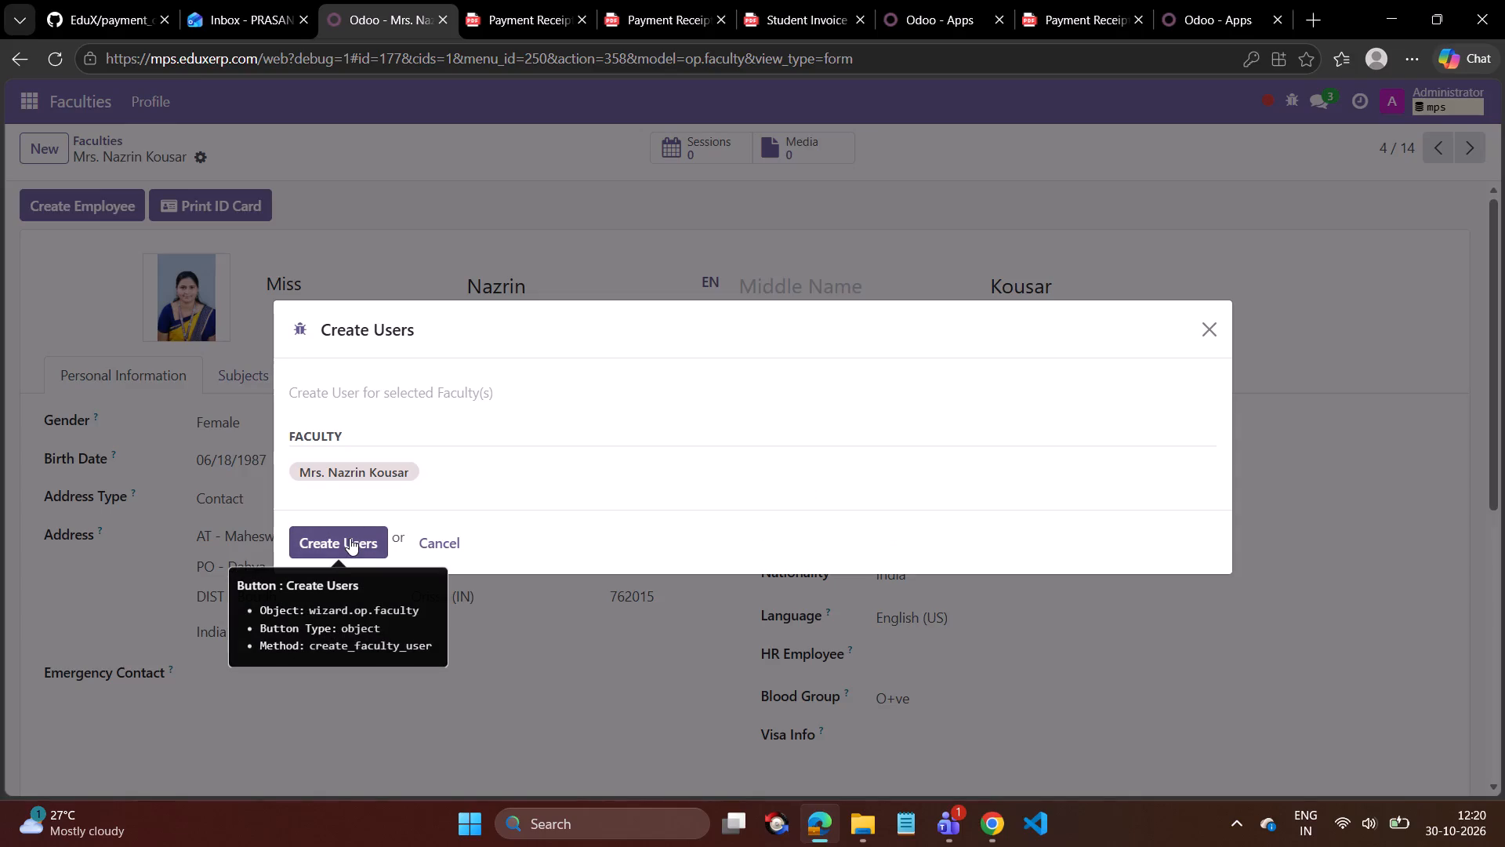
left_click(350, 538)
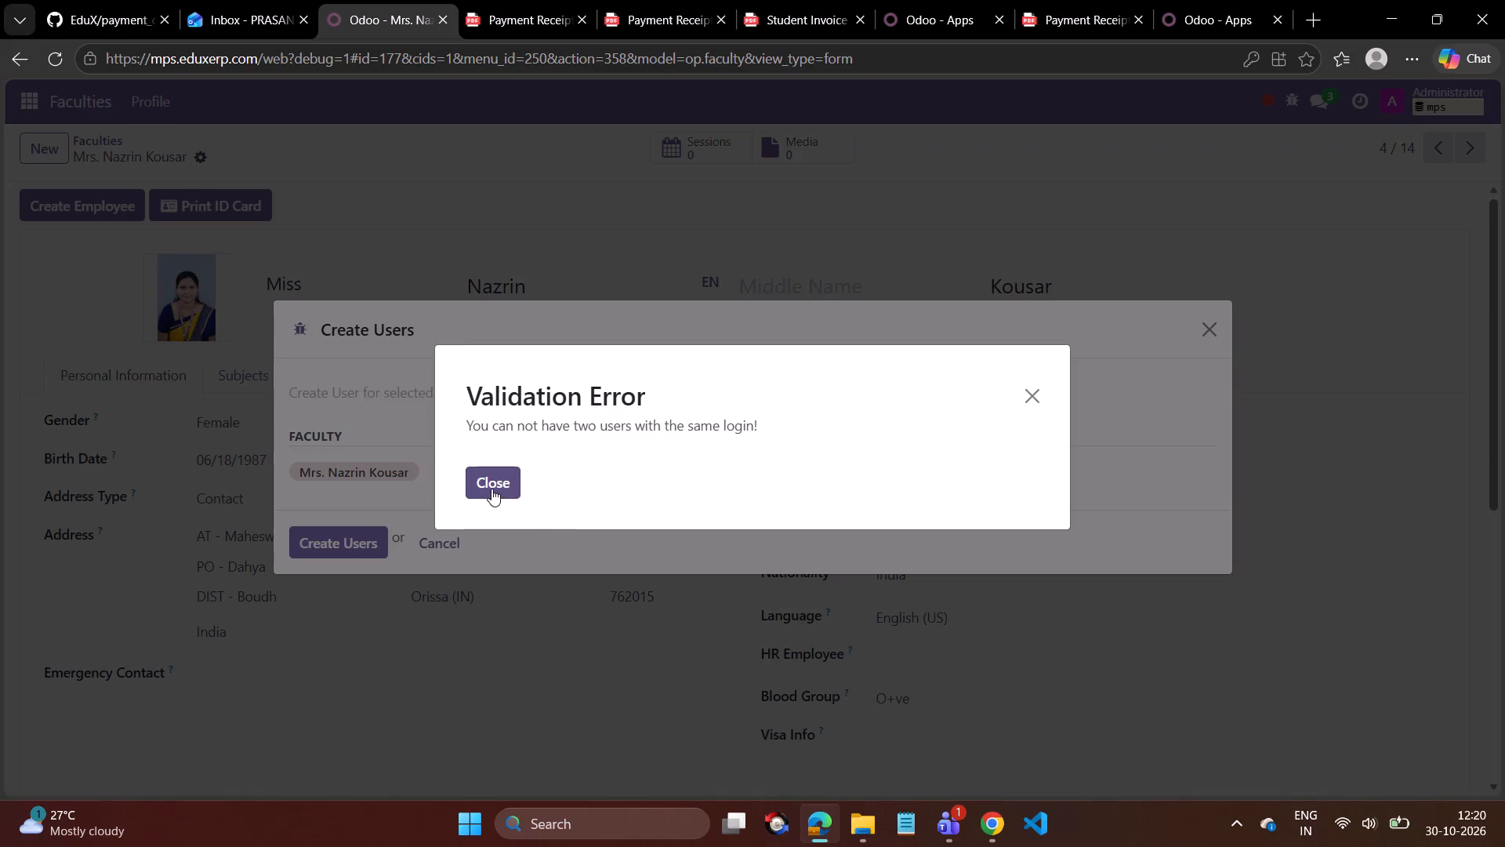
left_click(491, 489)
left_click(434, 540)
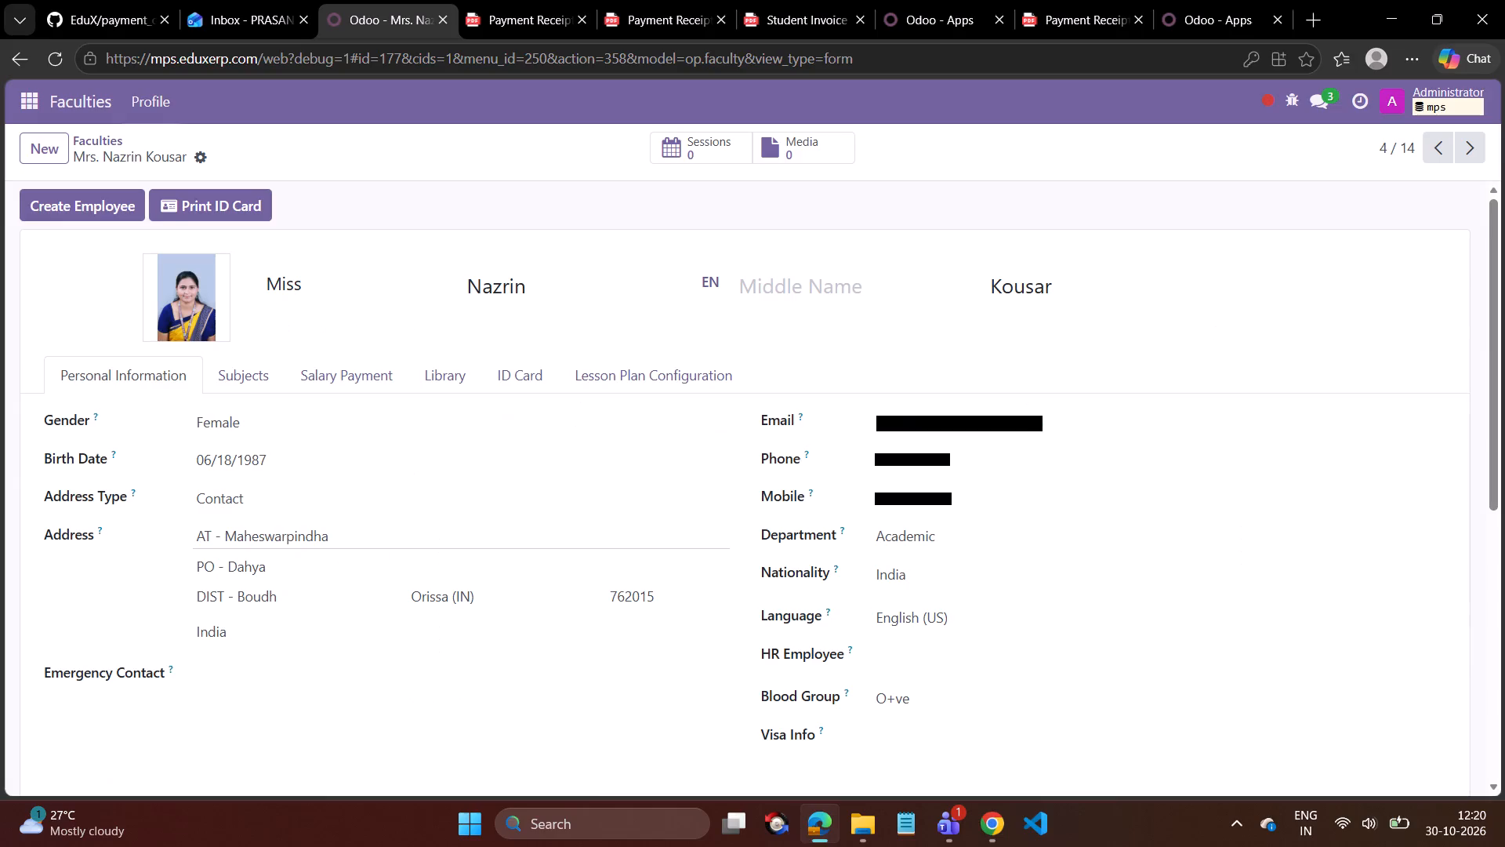
Return to the faculty list, look over its members and reopen the eighth faculty record.
left_click(1465, 147)
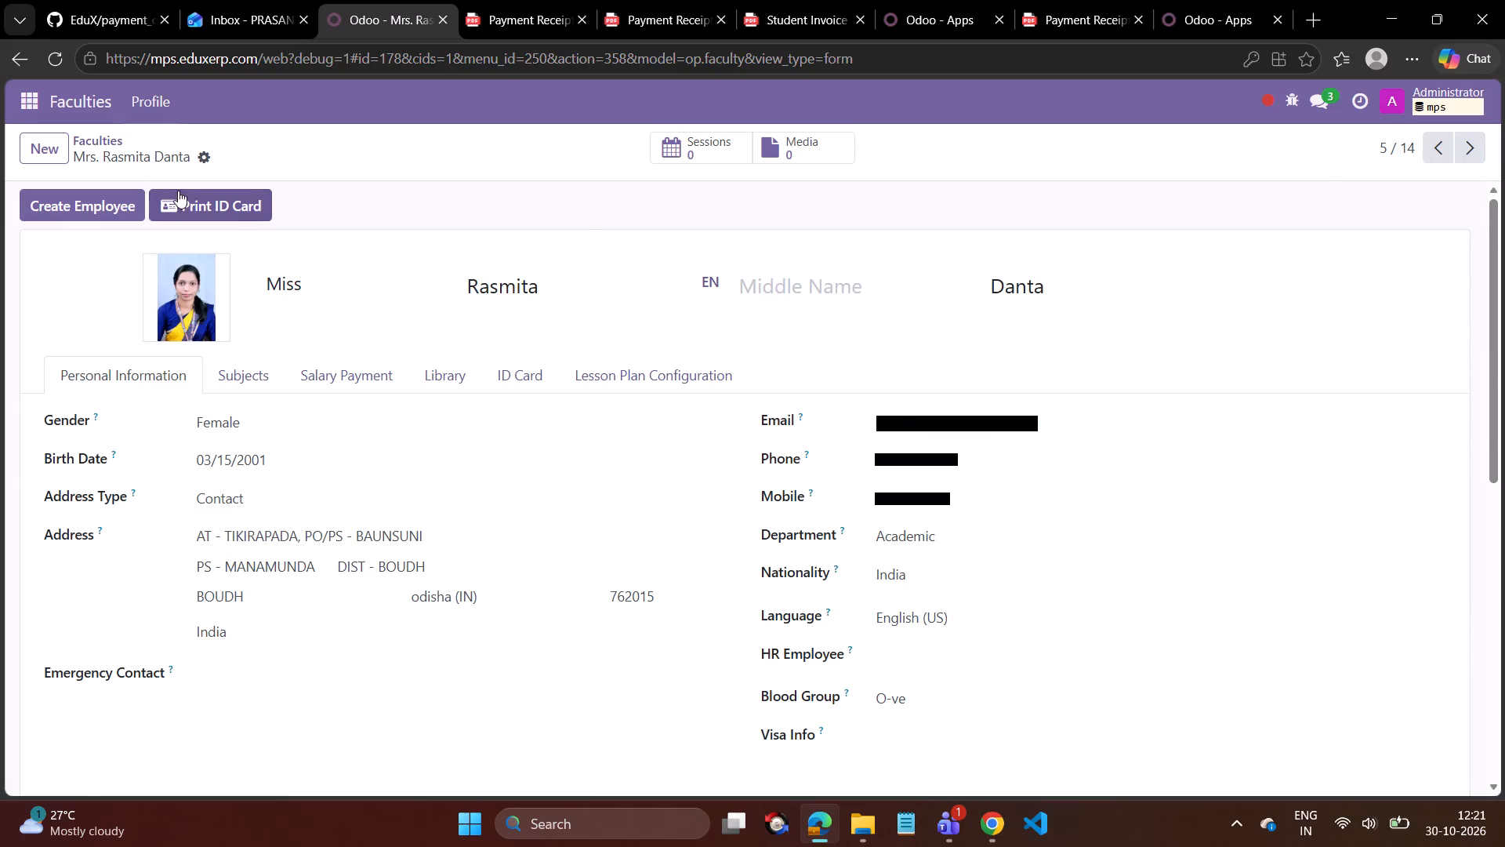
left_click(110, 133)
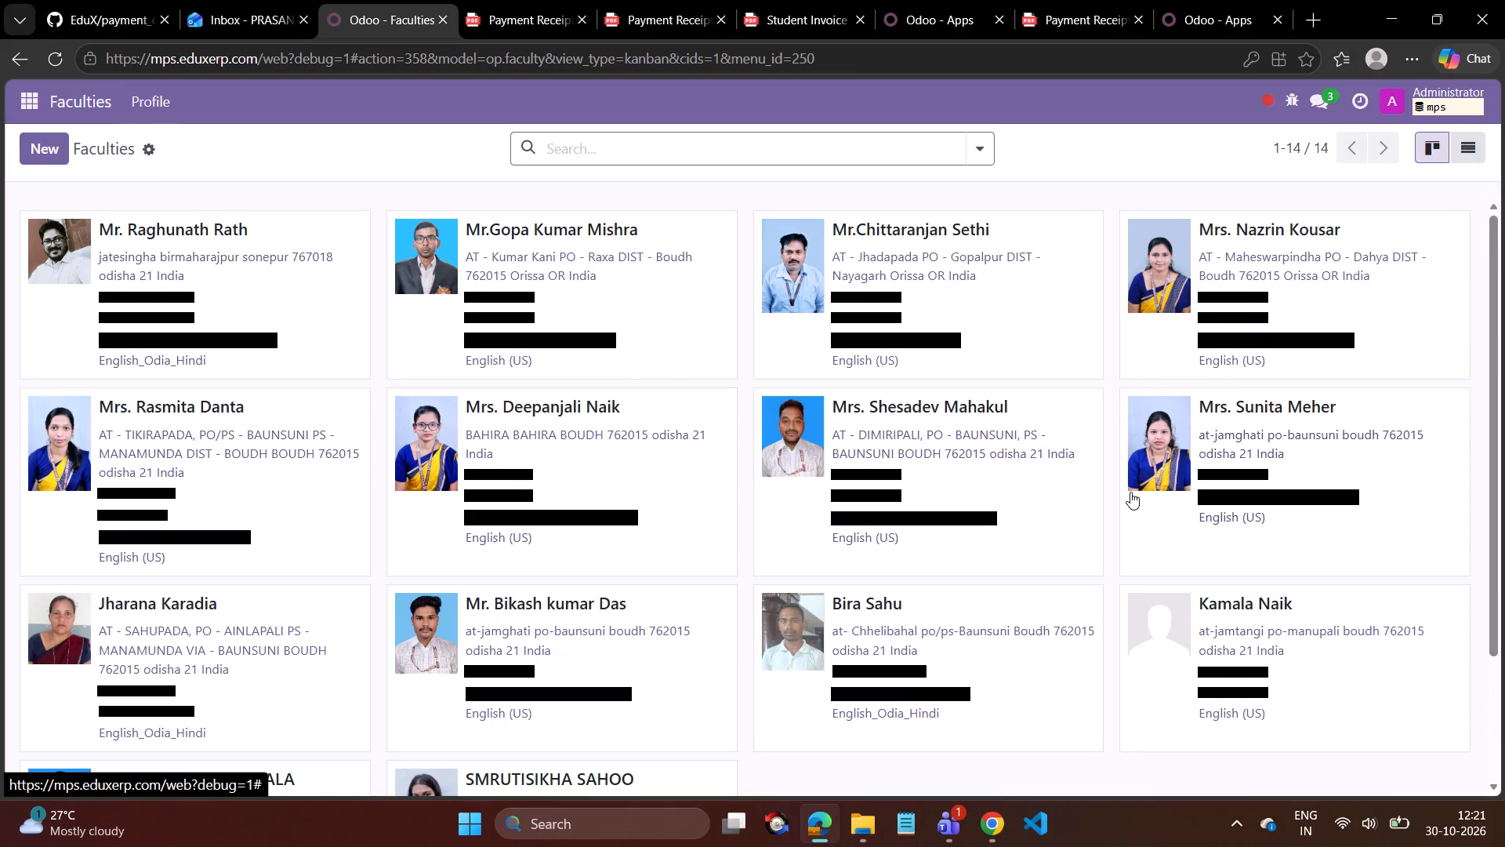
scroll(1139, 493, "down", 1)
scroll(520, 492, "up", 2)
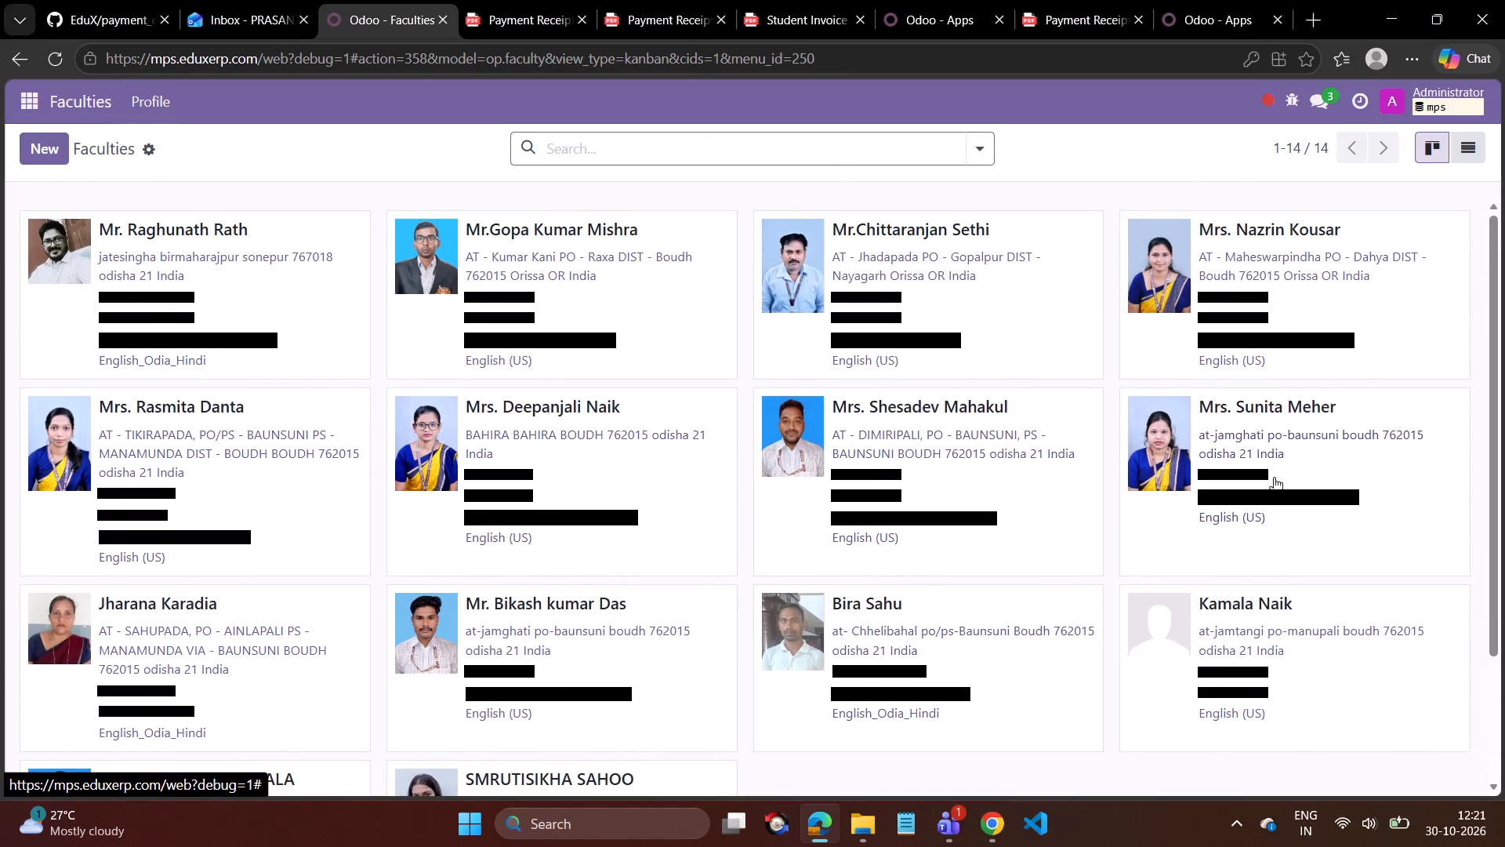
left_click(1274, 477)
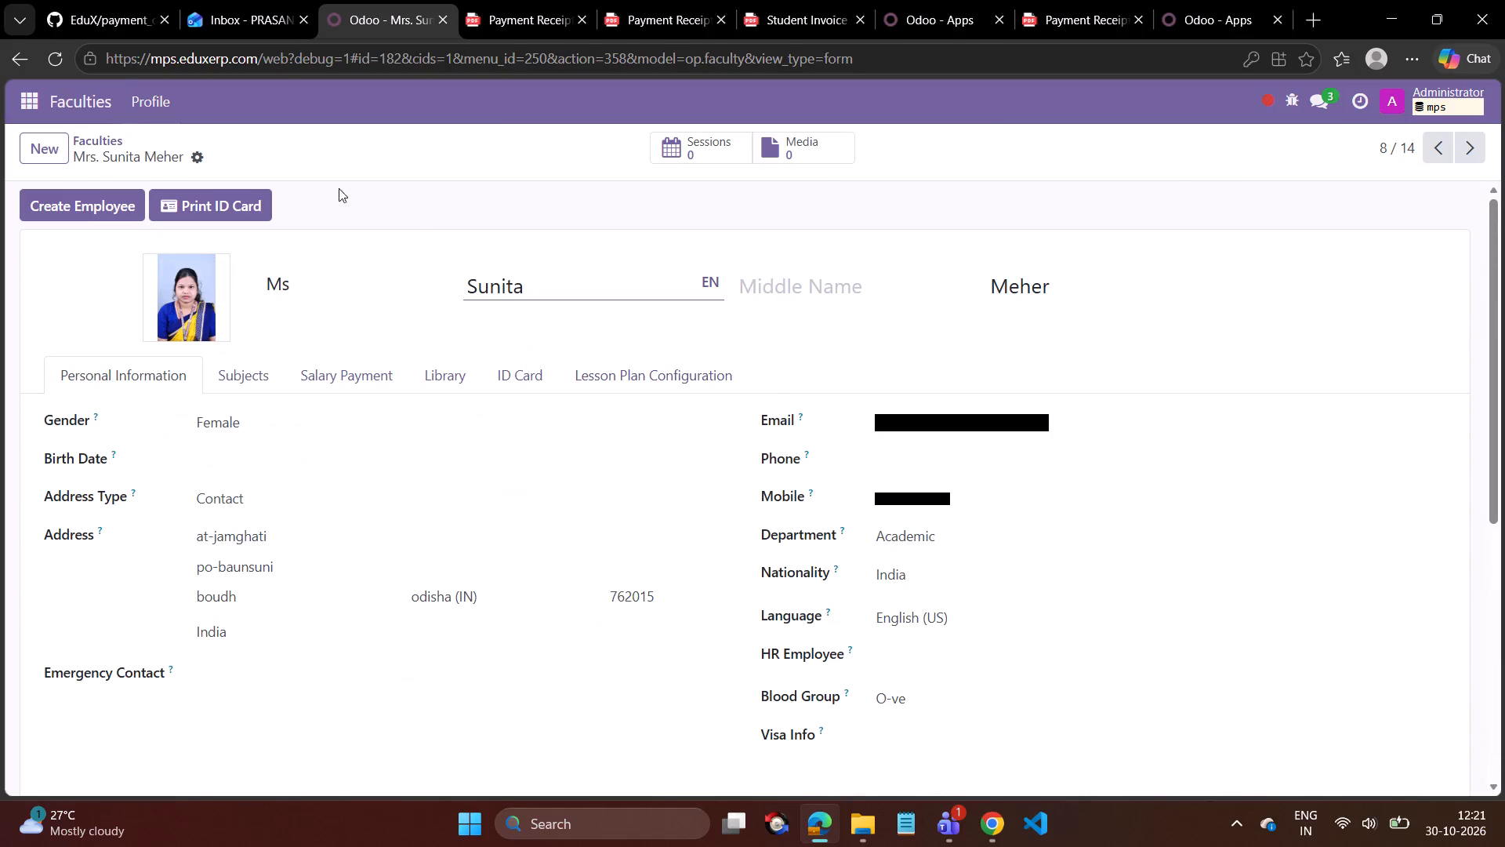
Open the Users list in Settings to check the faculty members' user accounts.
left_click(25, 100)
scroll(75, 453, "down", 6)
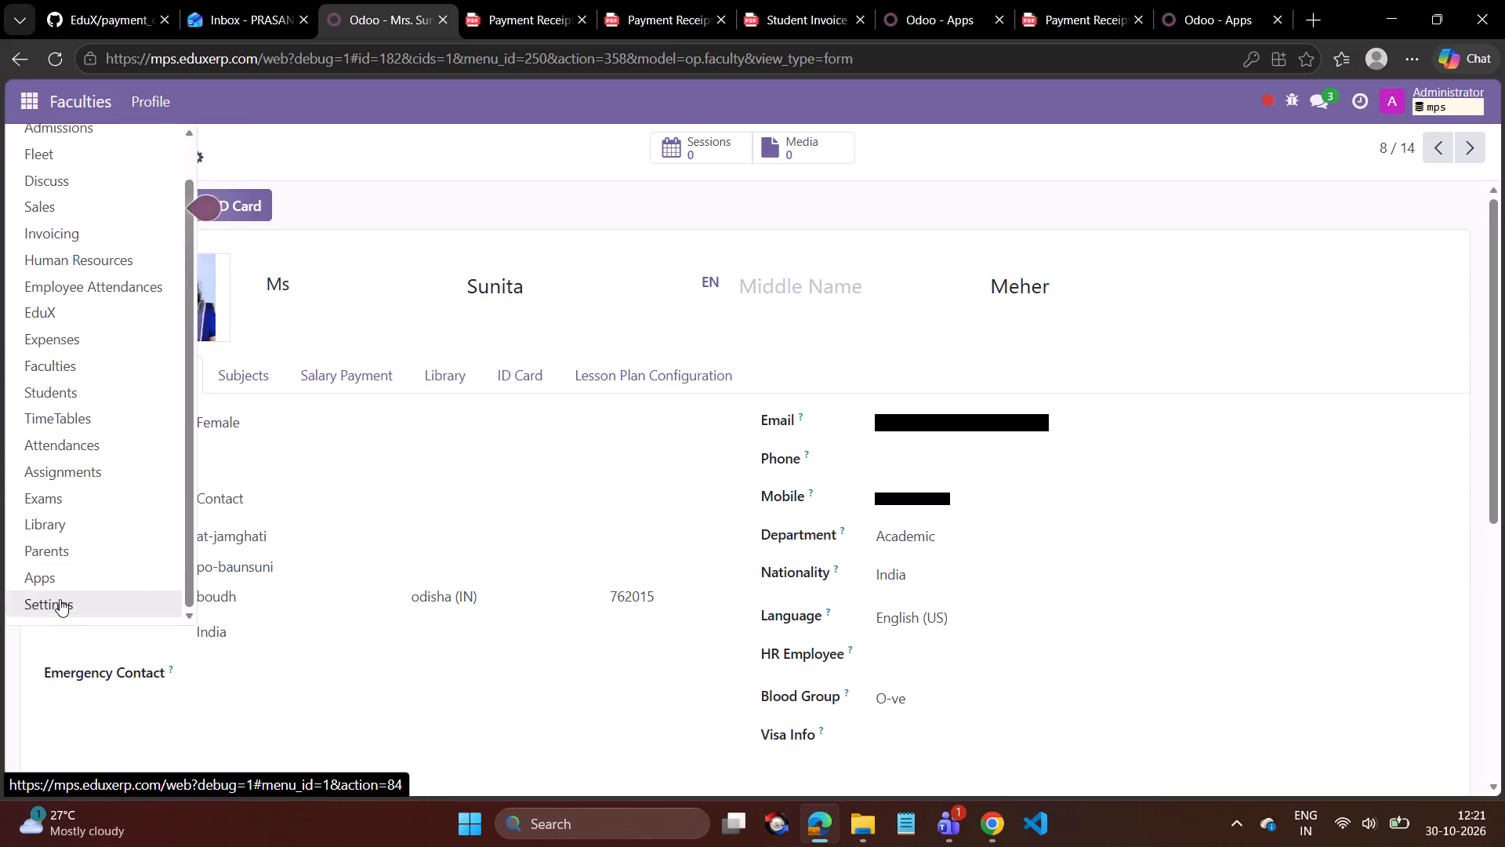
left_click(60, 599)
left_click(308, 99)
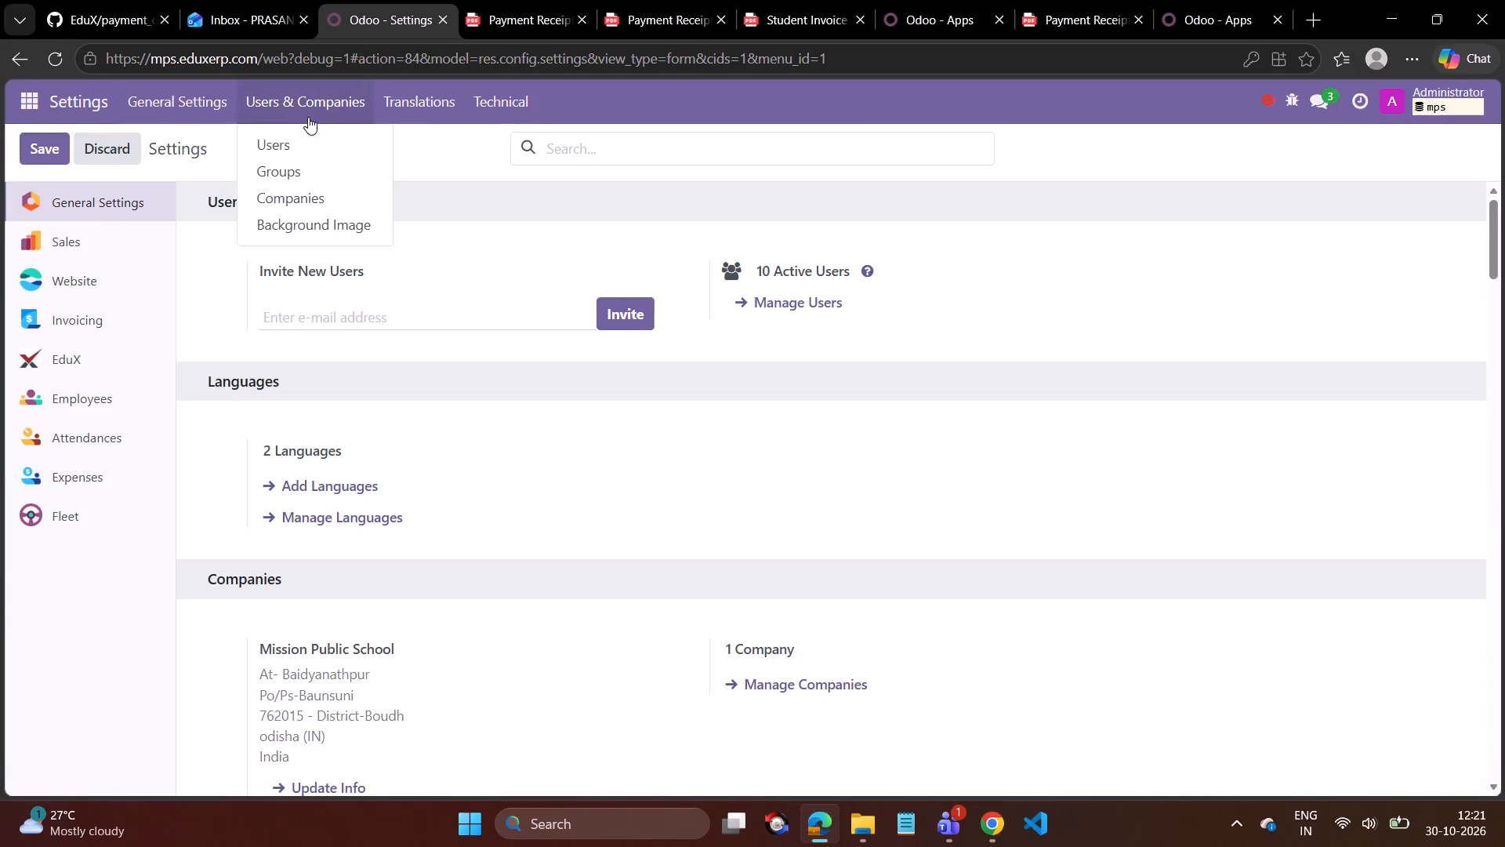
left_click(303, 137)
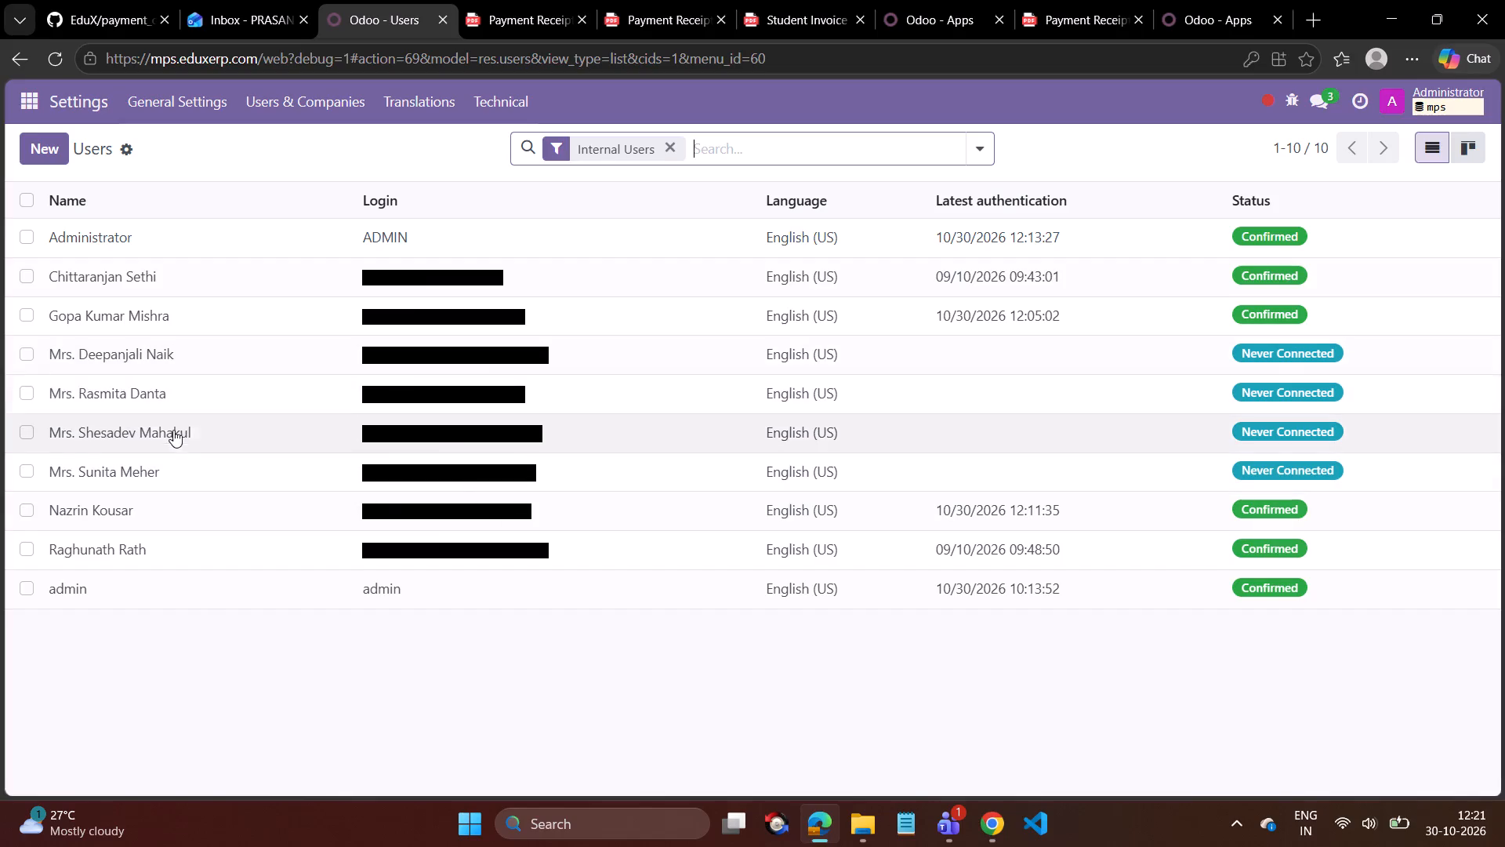
Open the Faculties list and bring up the ninth faculty member's record.
left_click(40, 93)
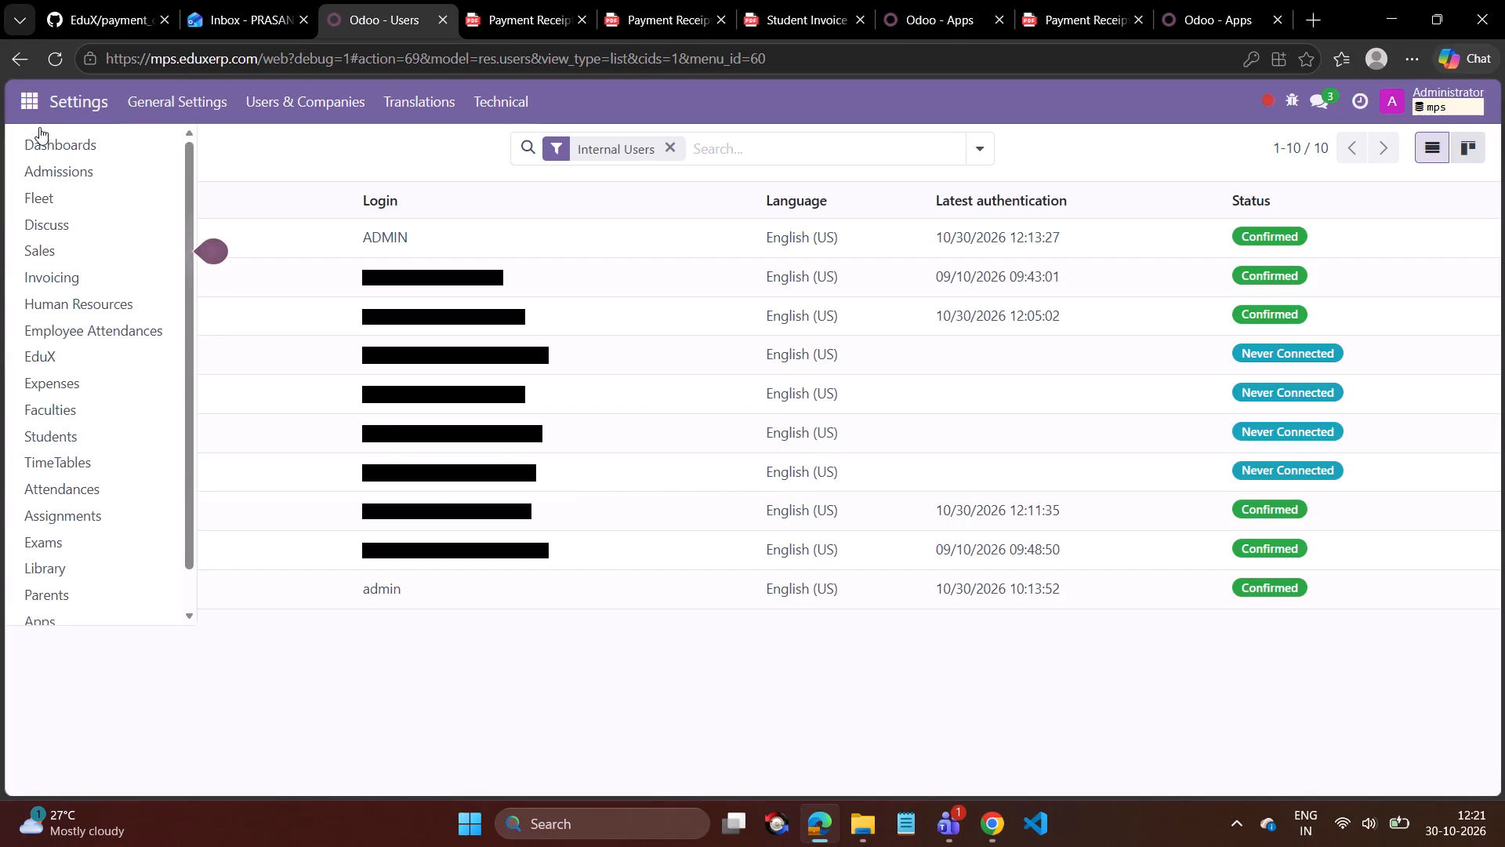
left_click(50, 416)
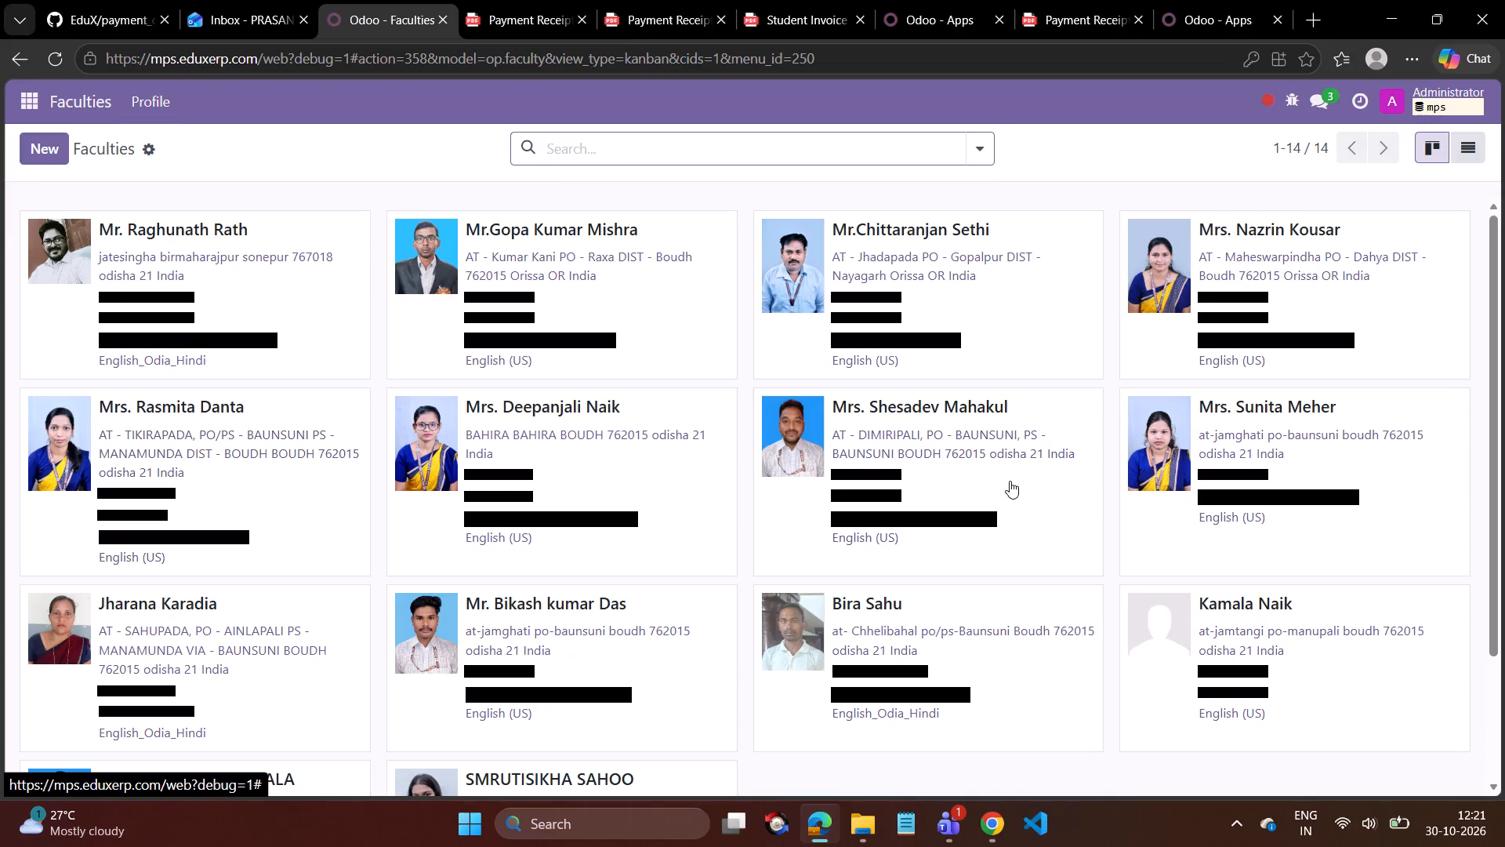
scroll(77, 498, "down", 2)
left_click(184, 479)
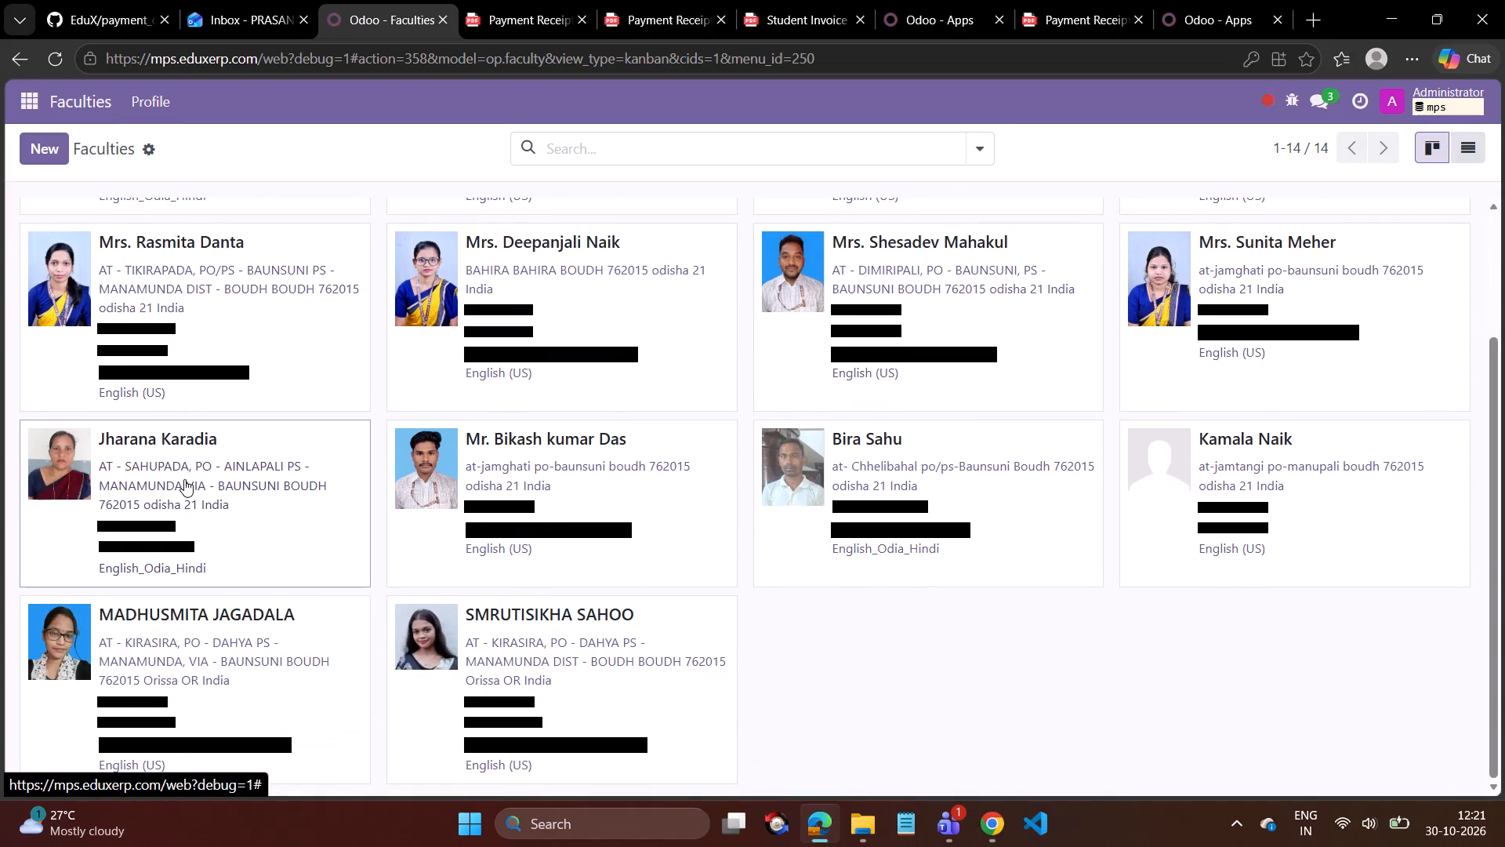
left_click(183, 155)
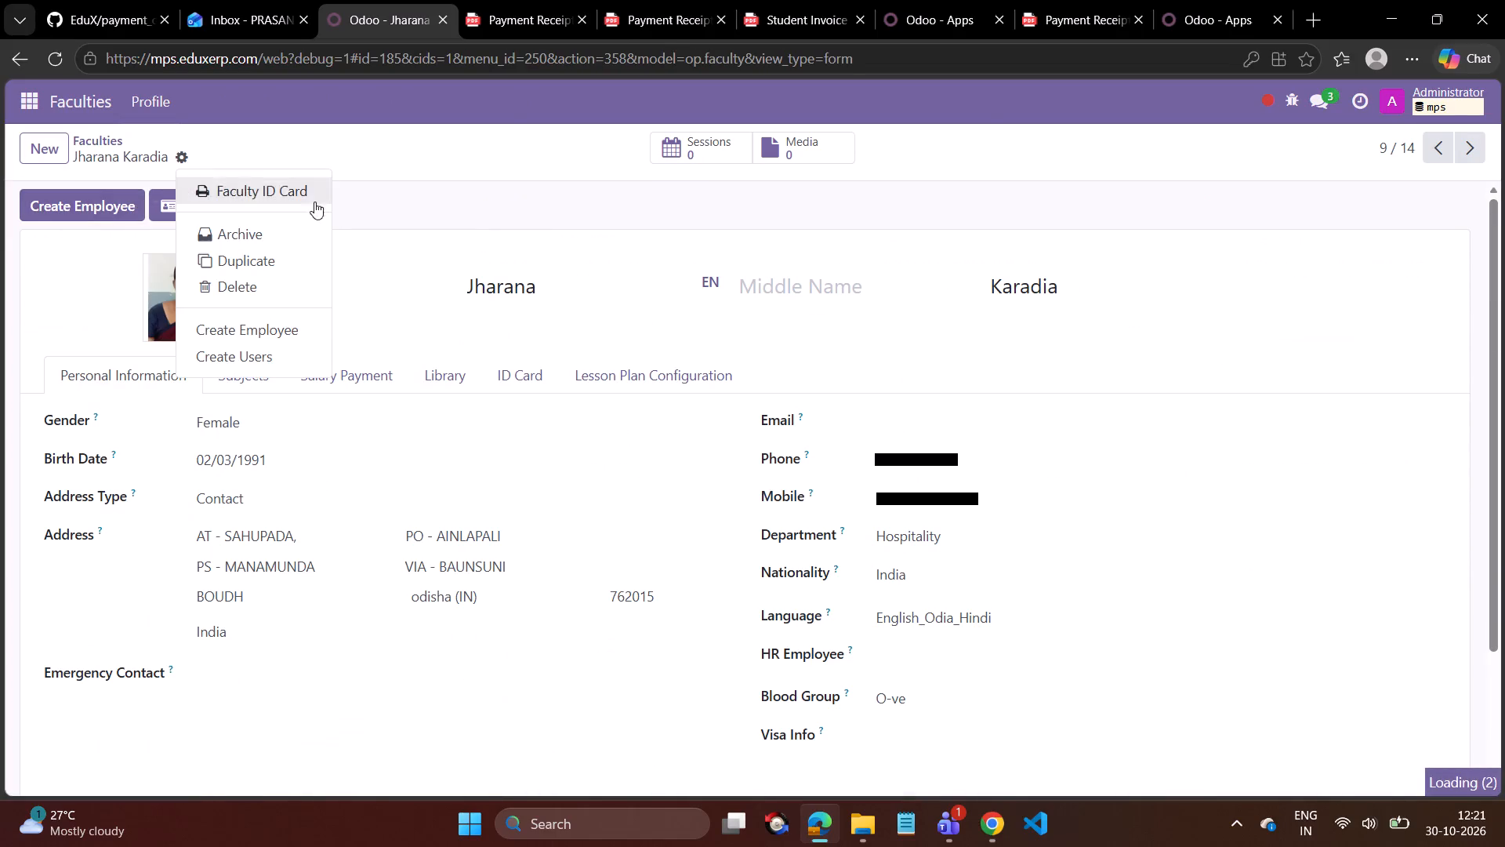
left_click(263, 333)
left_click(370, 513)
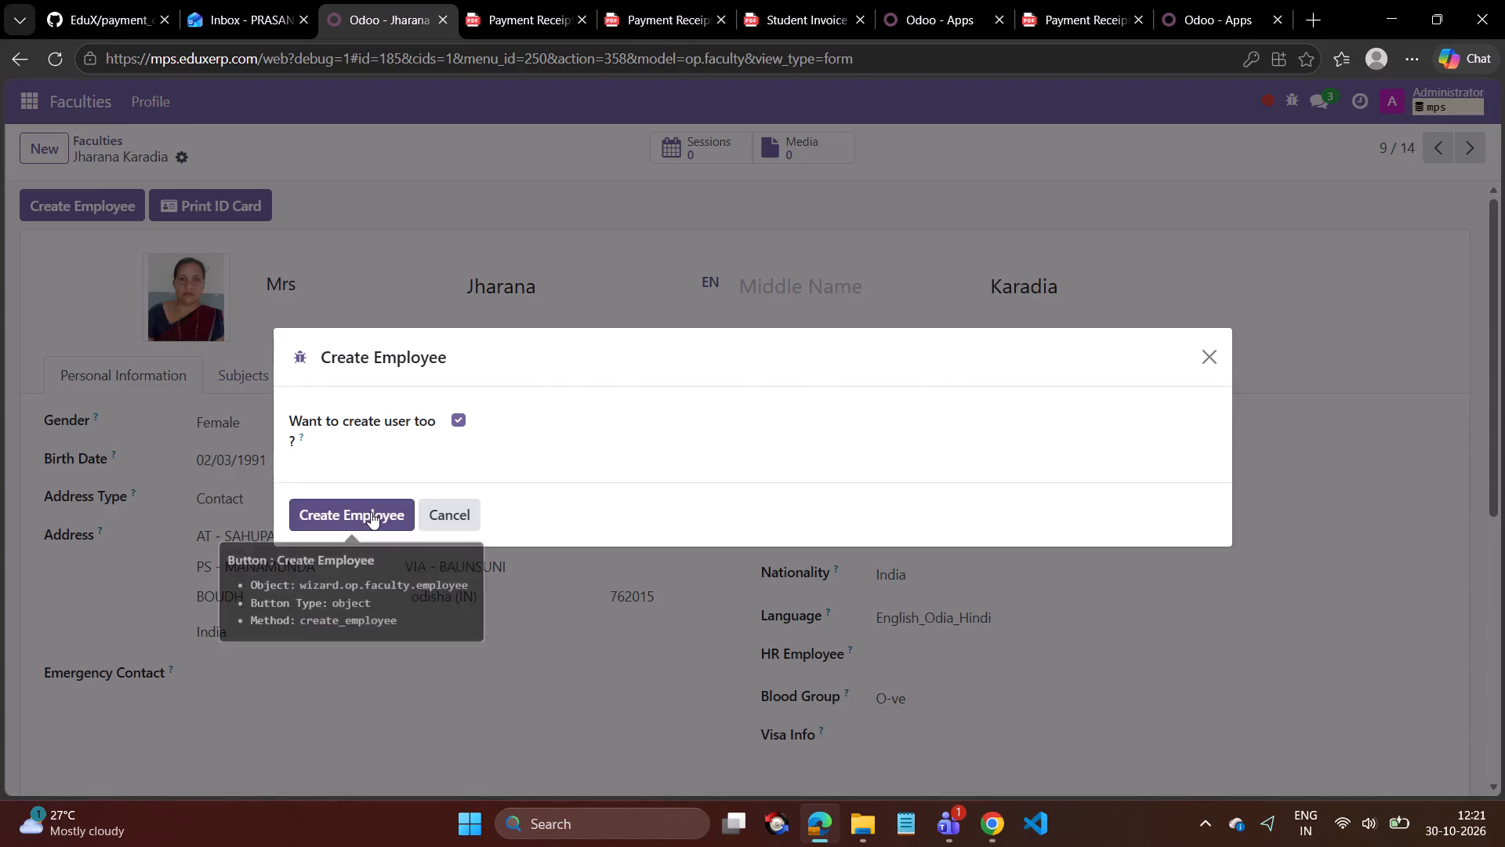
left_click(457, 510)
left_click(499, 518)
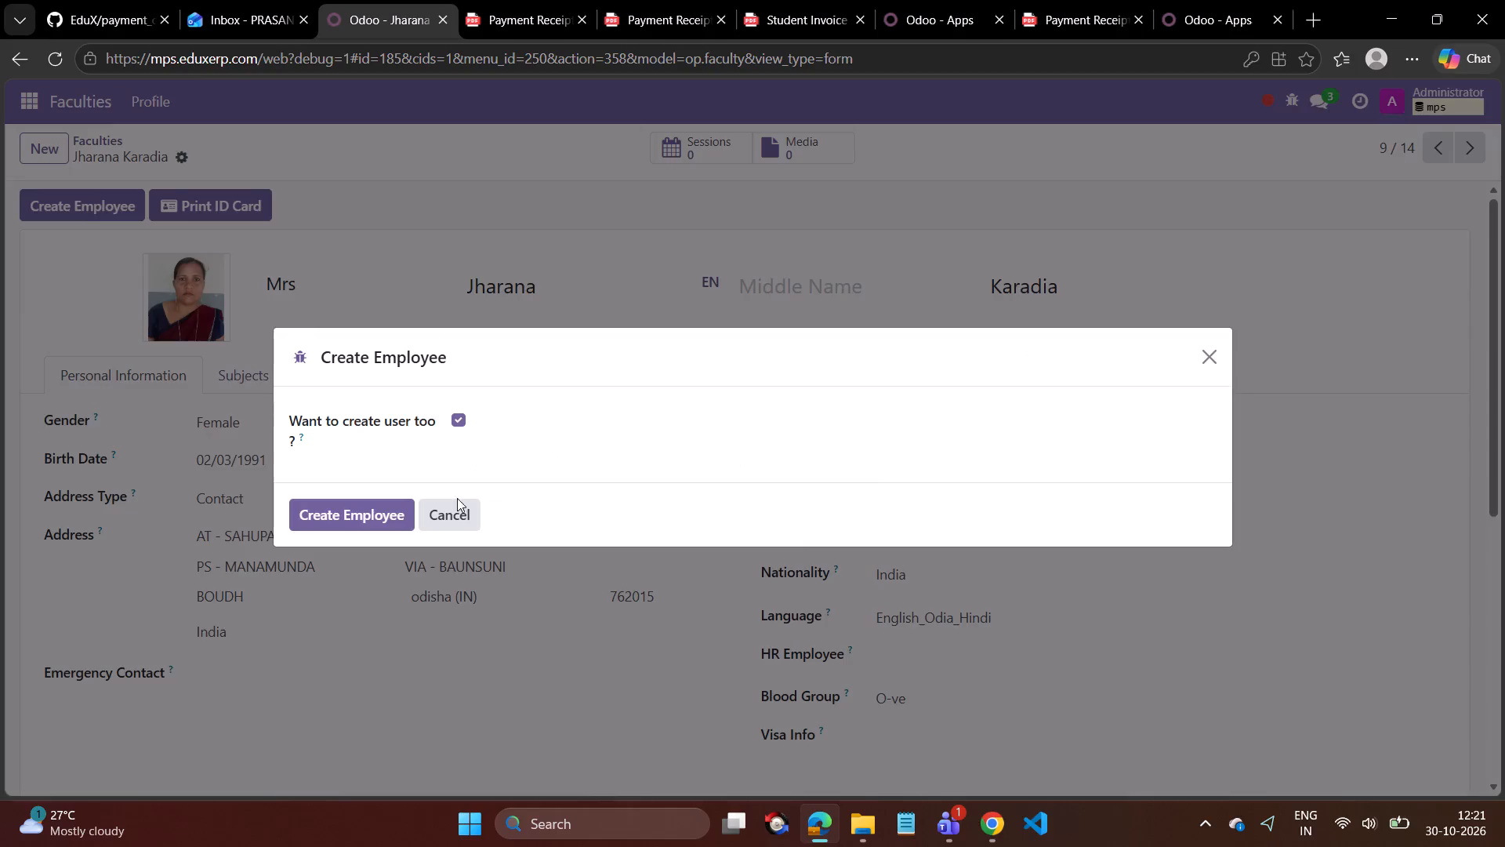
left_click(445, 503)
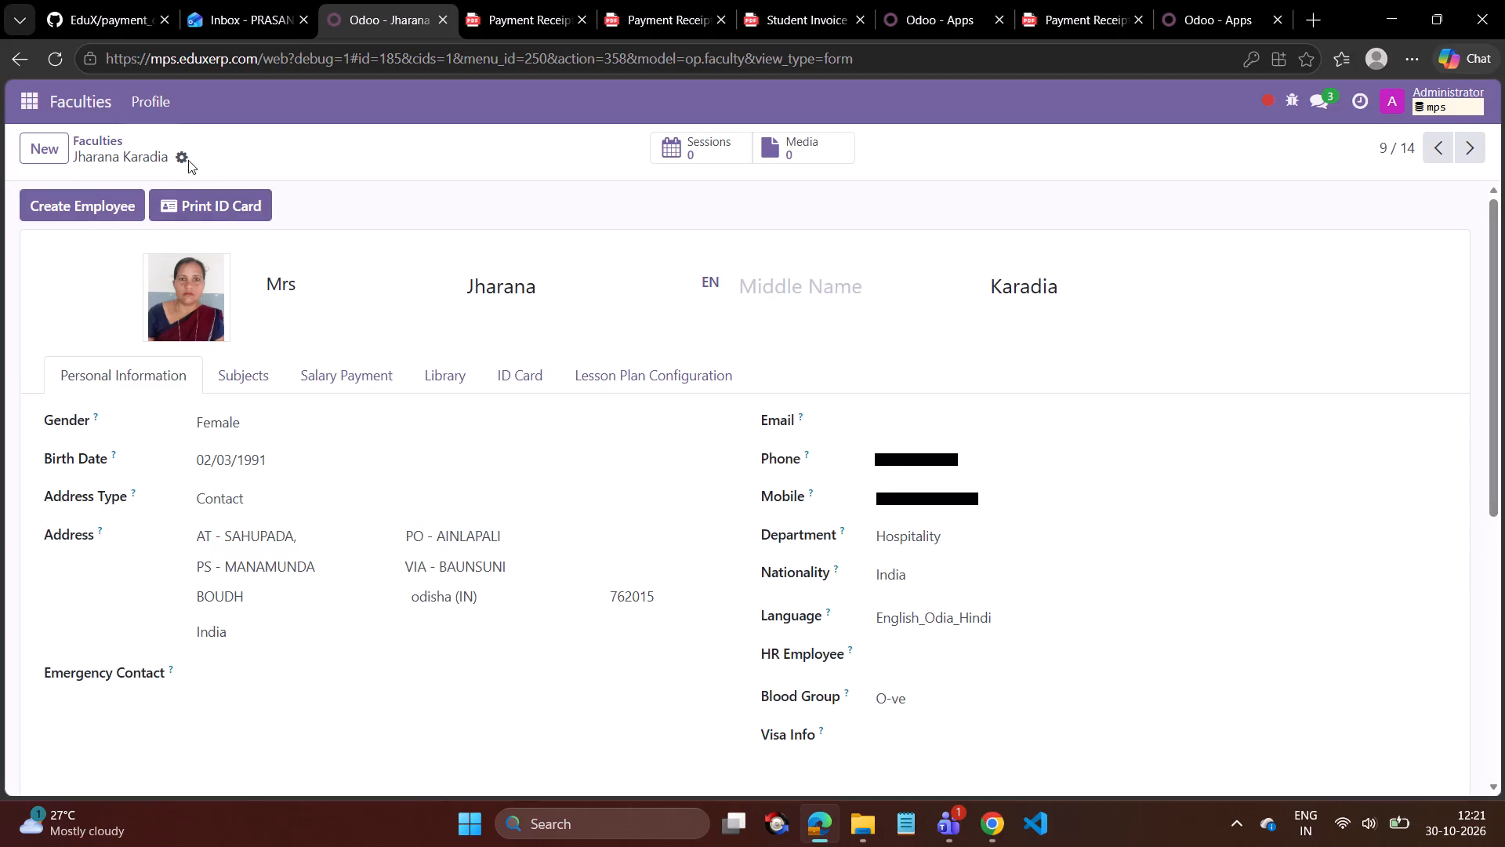
Create a user account for the ninth faculty member from the open faculty record.
left_click(180, 150)
left_click(244, 348)
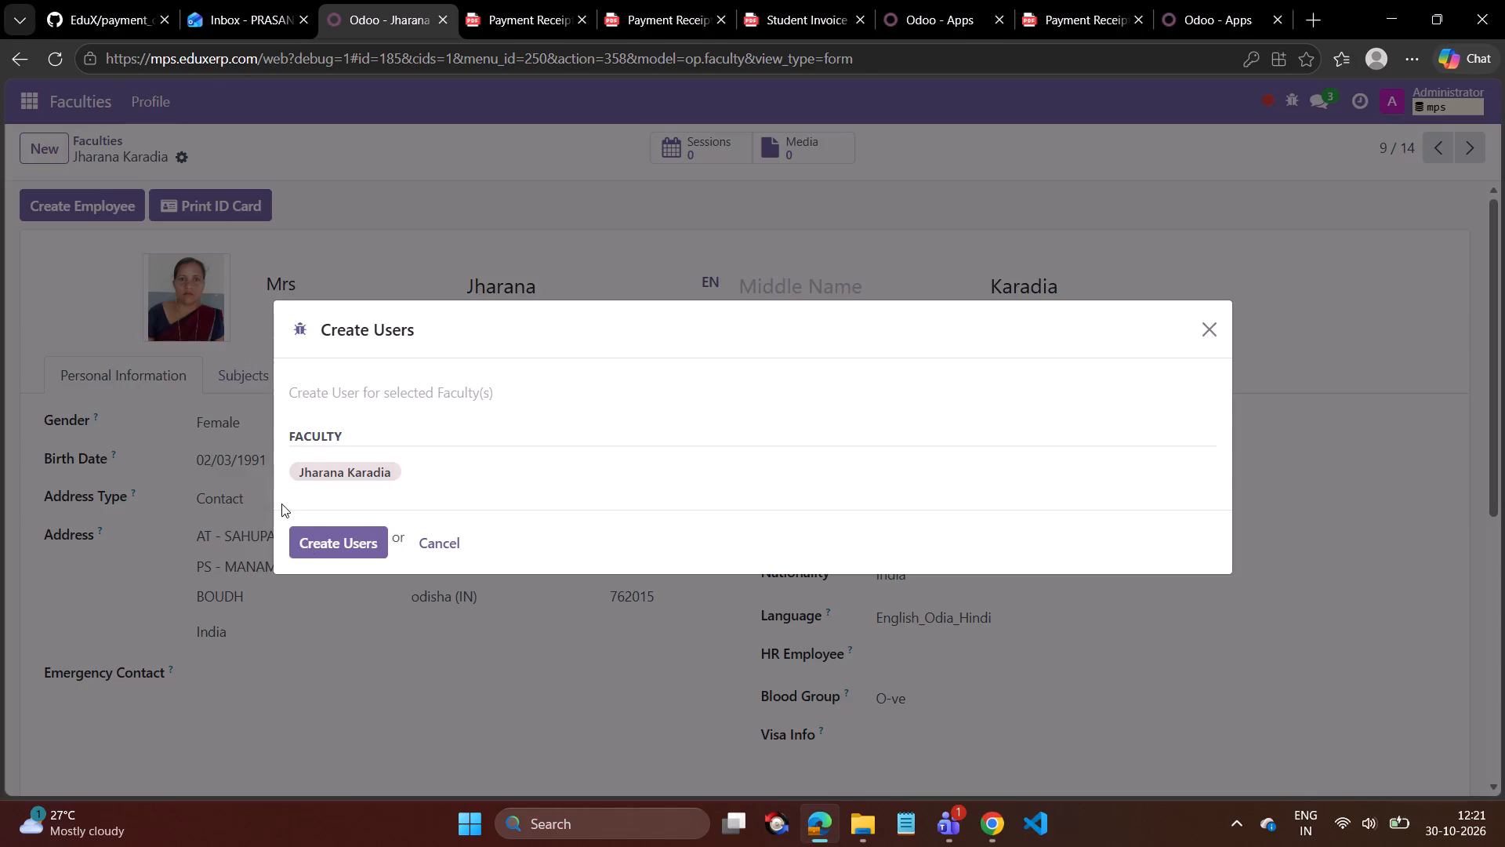
left_click(311, 540)
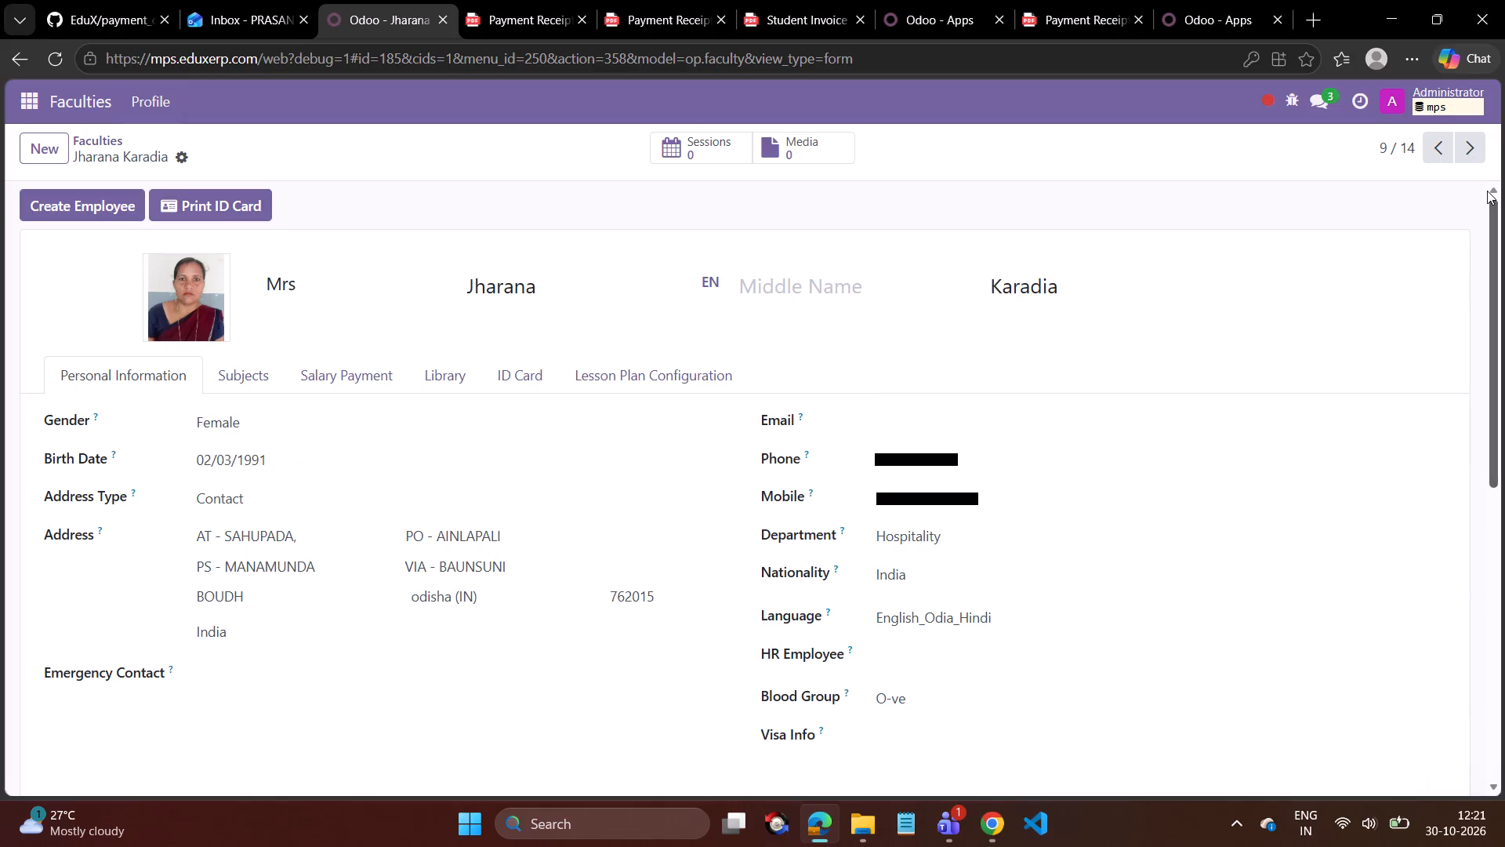
Go to the tenth faculty member's record and create a user account for that person.
left_click(1476, 154)
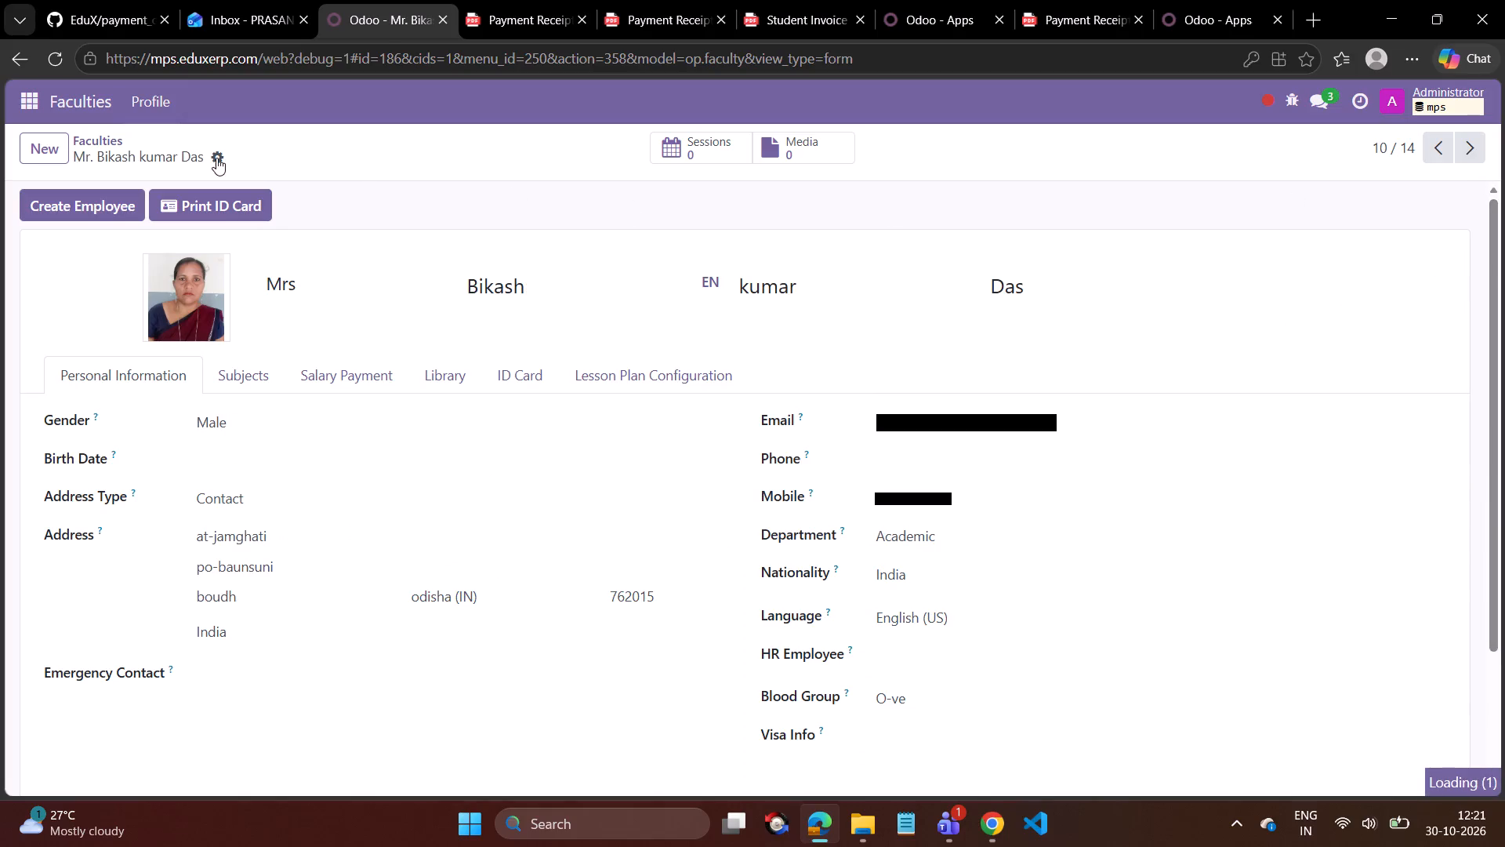
left_click(216, 158)
left_click(284, 354)
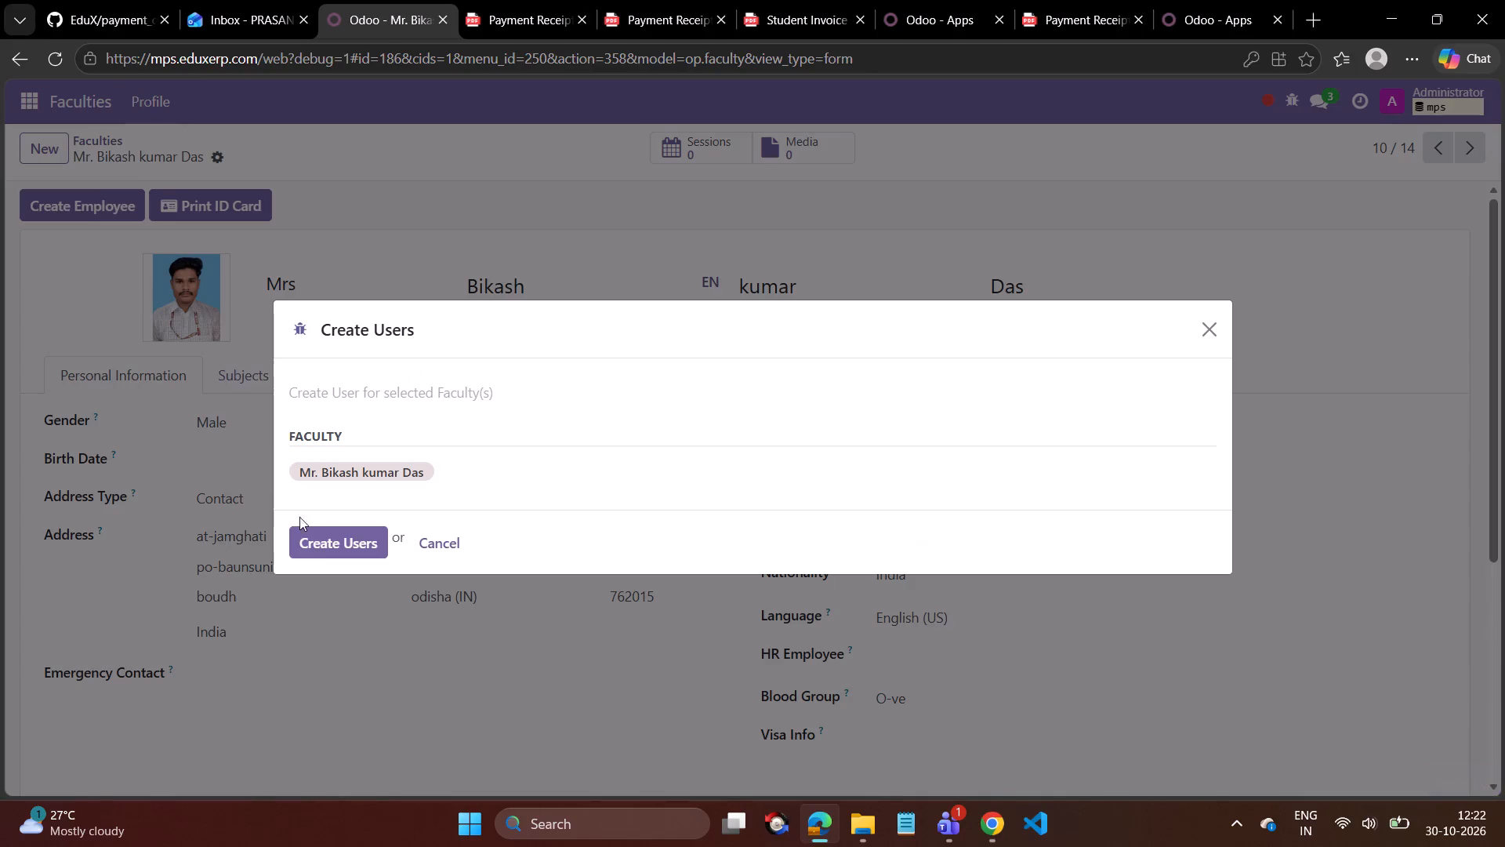
left_click(330, 540)
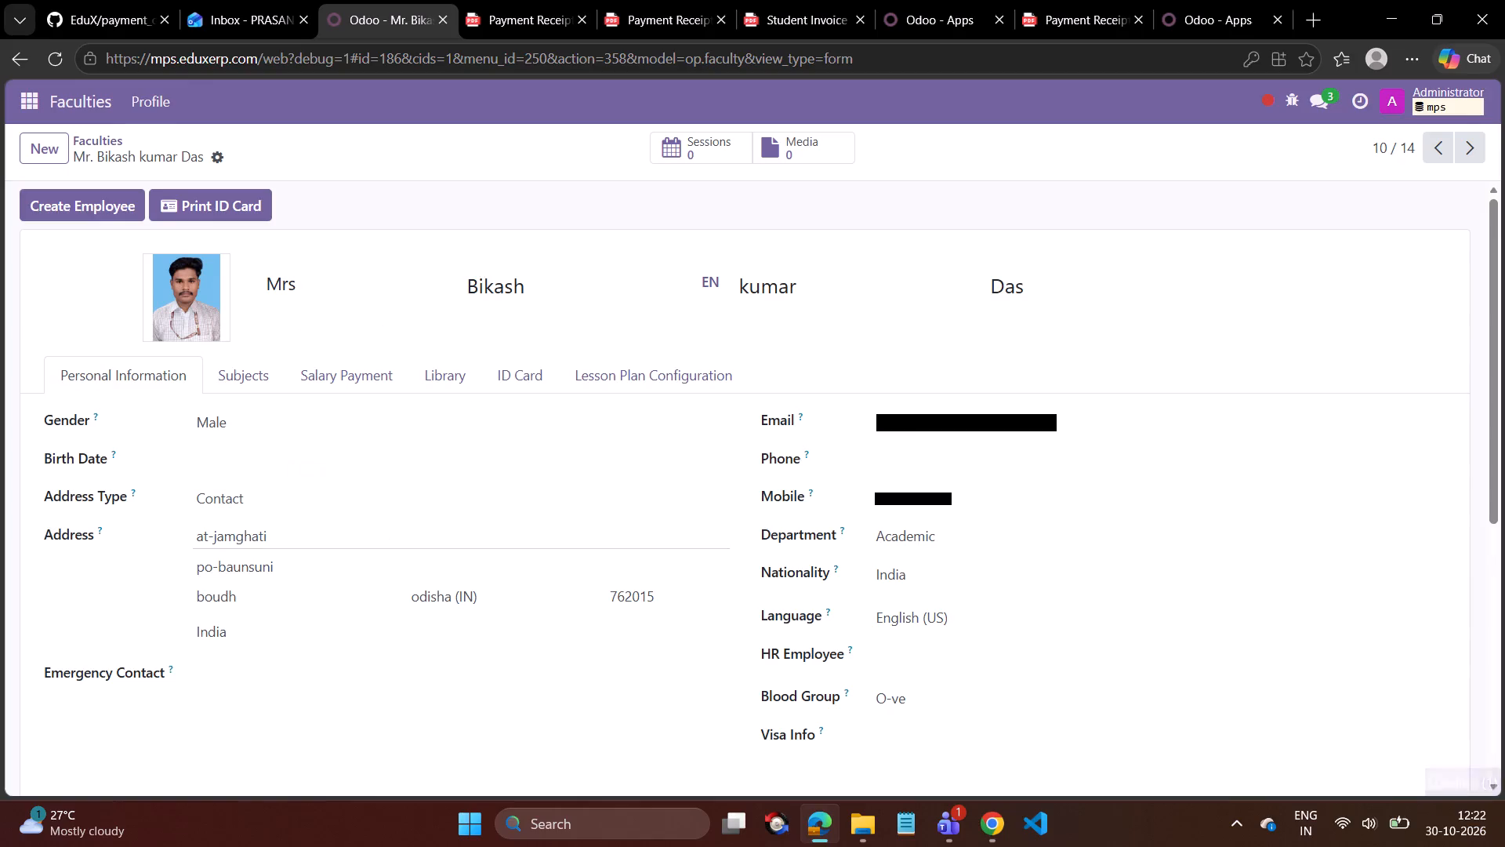
Go to the eleventh faculty member's record and create a user account for that person.
left_click(1463, 140)
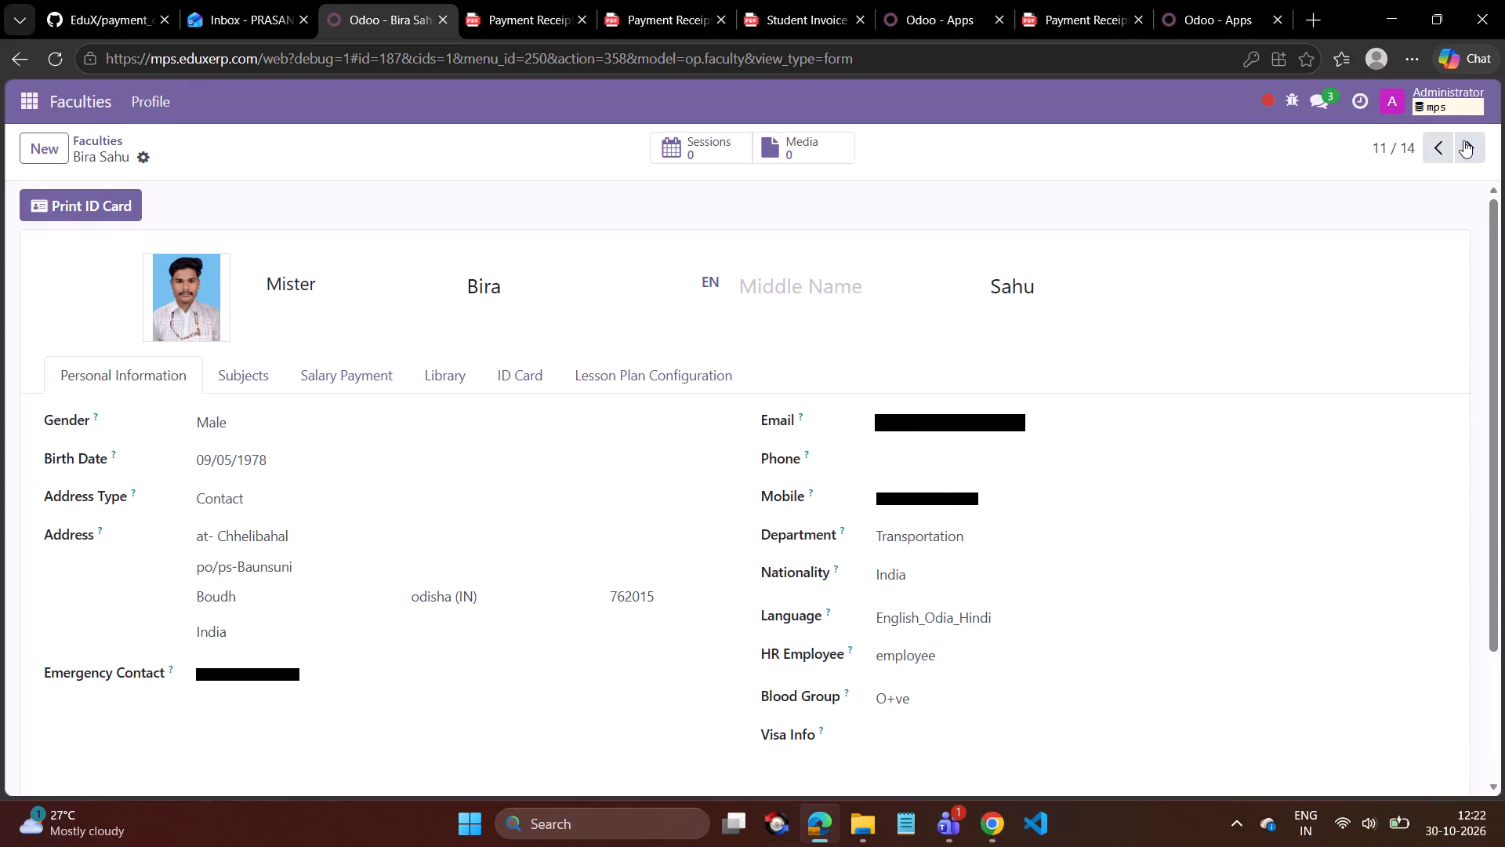
left_click(139, 154)
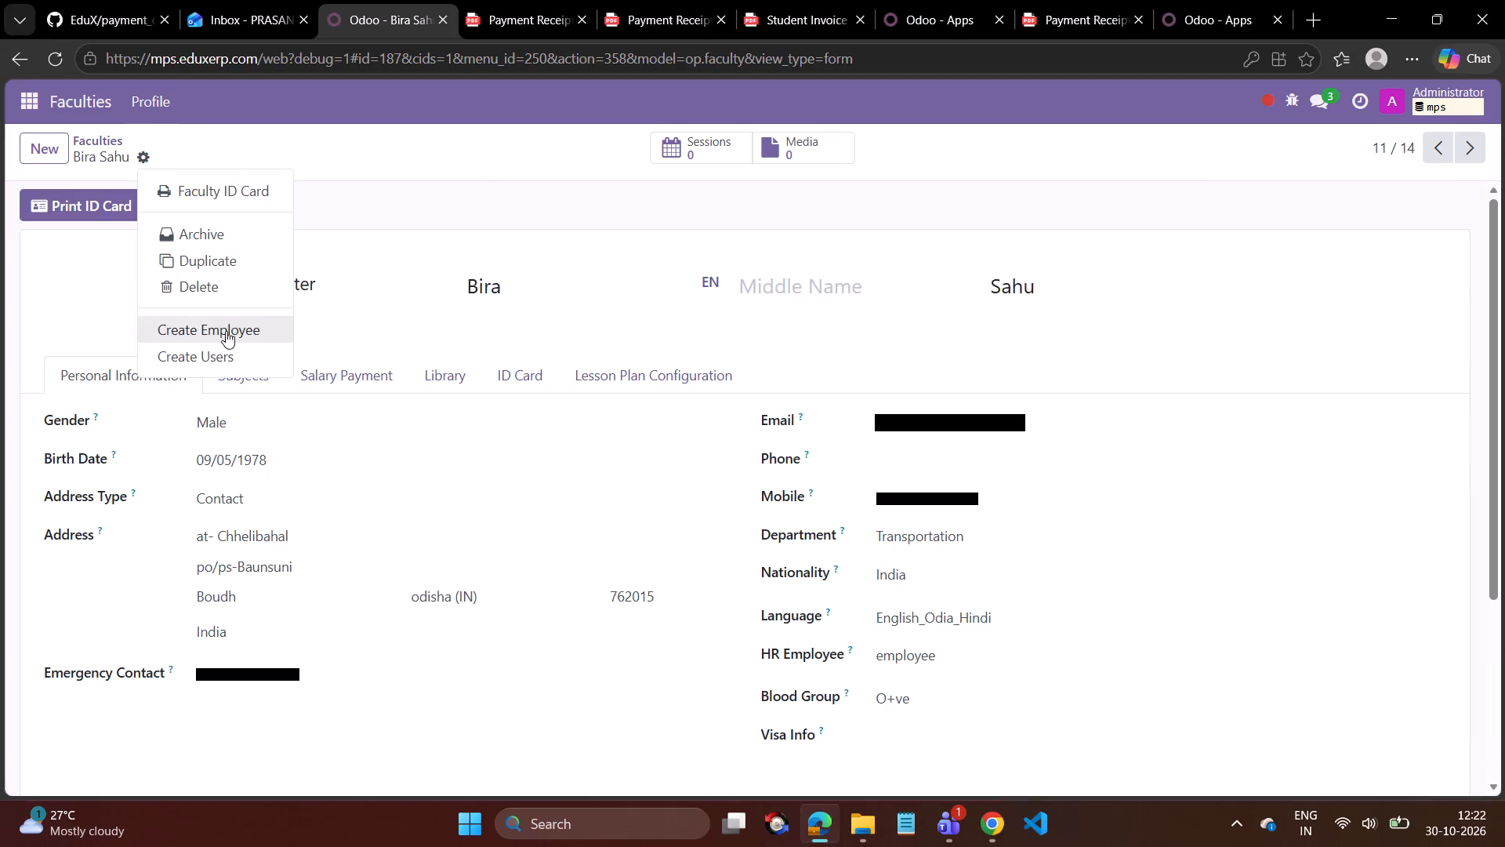
left_click(222, 350)
left_click(333, 534)
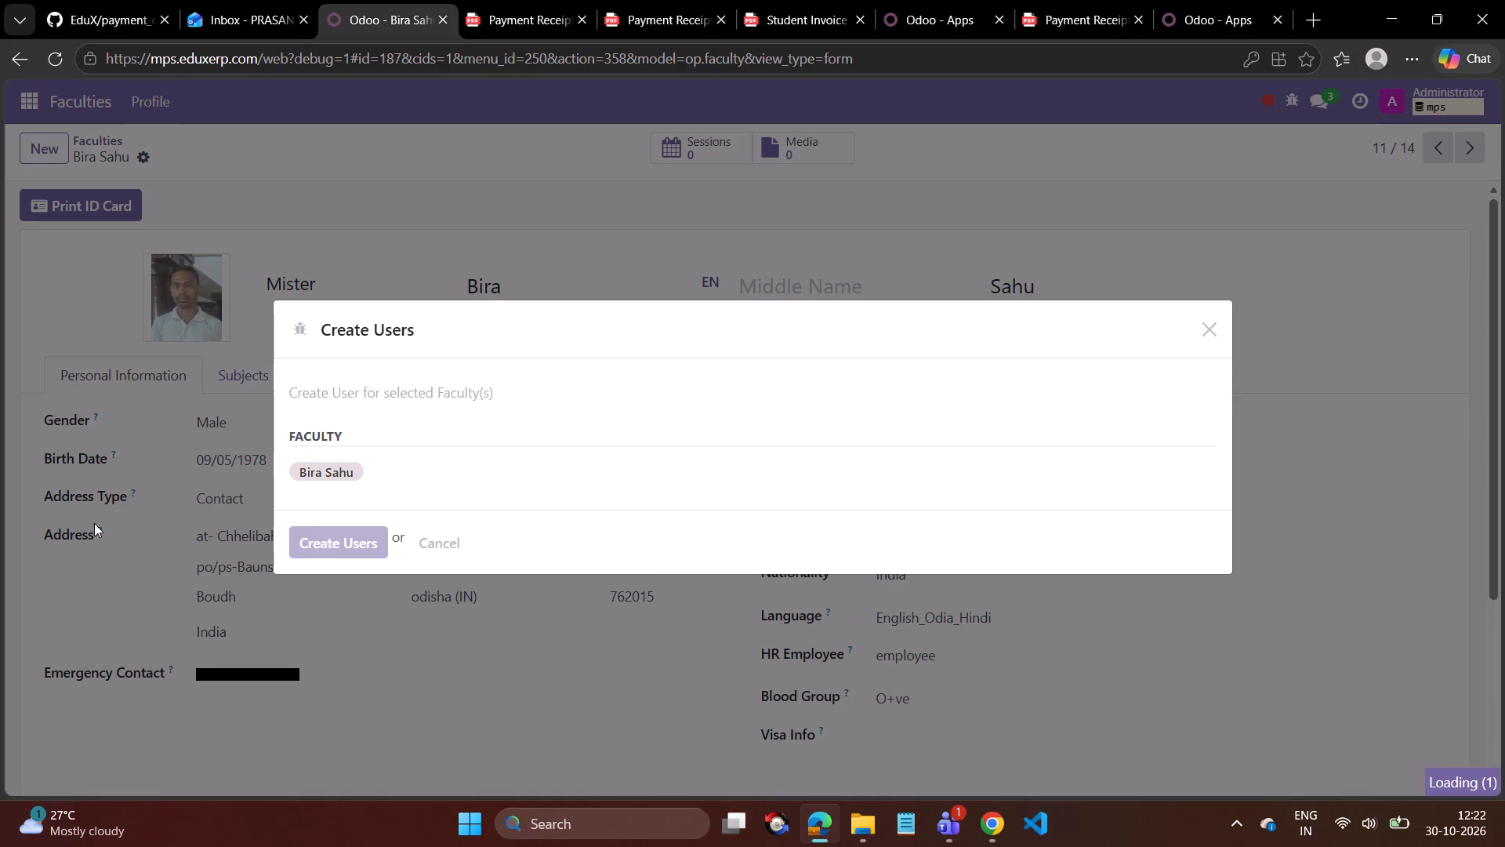
Create a user for faculty record 12 of 14, the hospitality department's sweeper.
left_click(1479, 138)
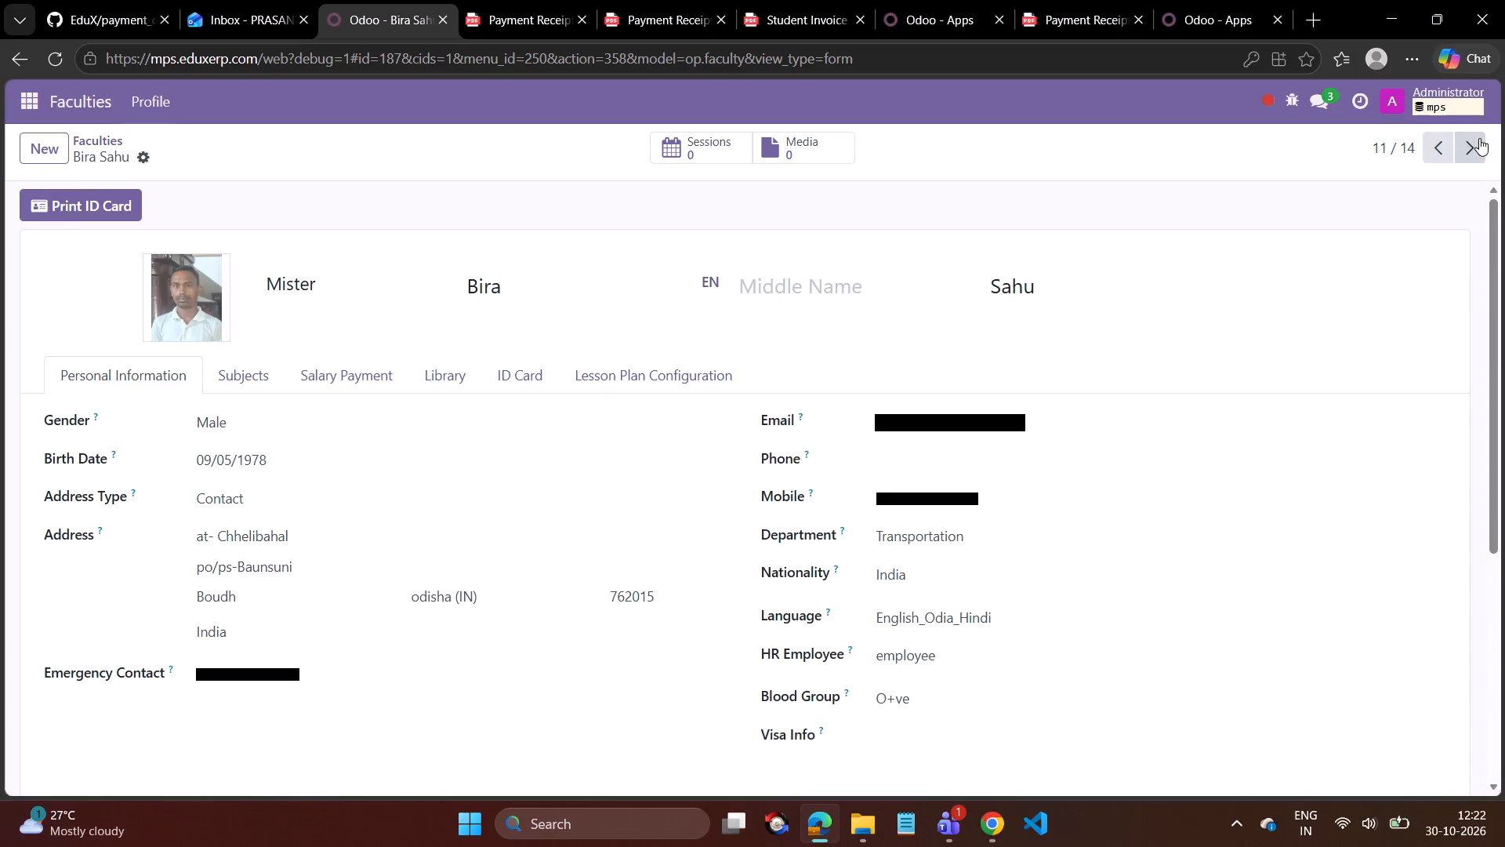
left_click(164, 155)
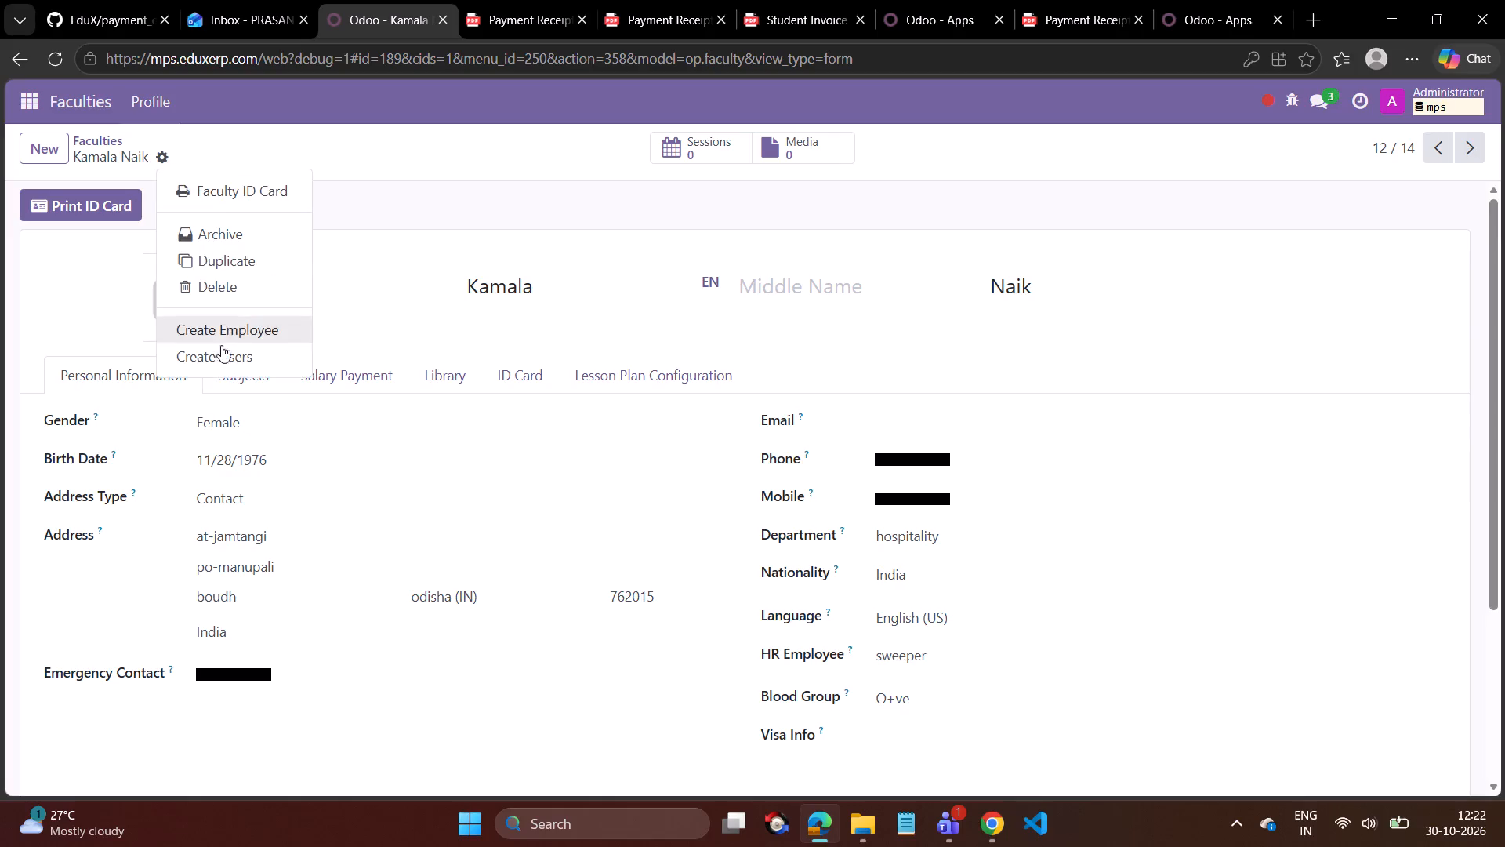
left_click(221, 349)
left_click(321, 535)
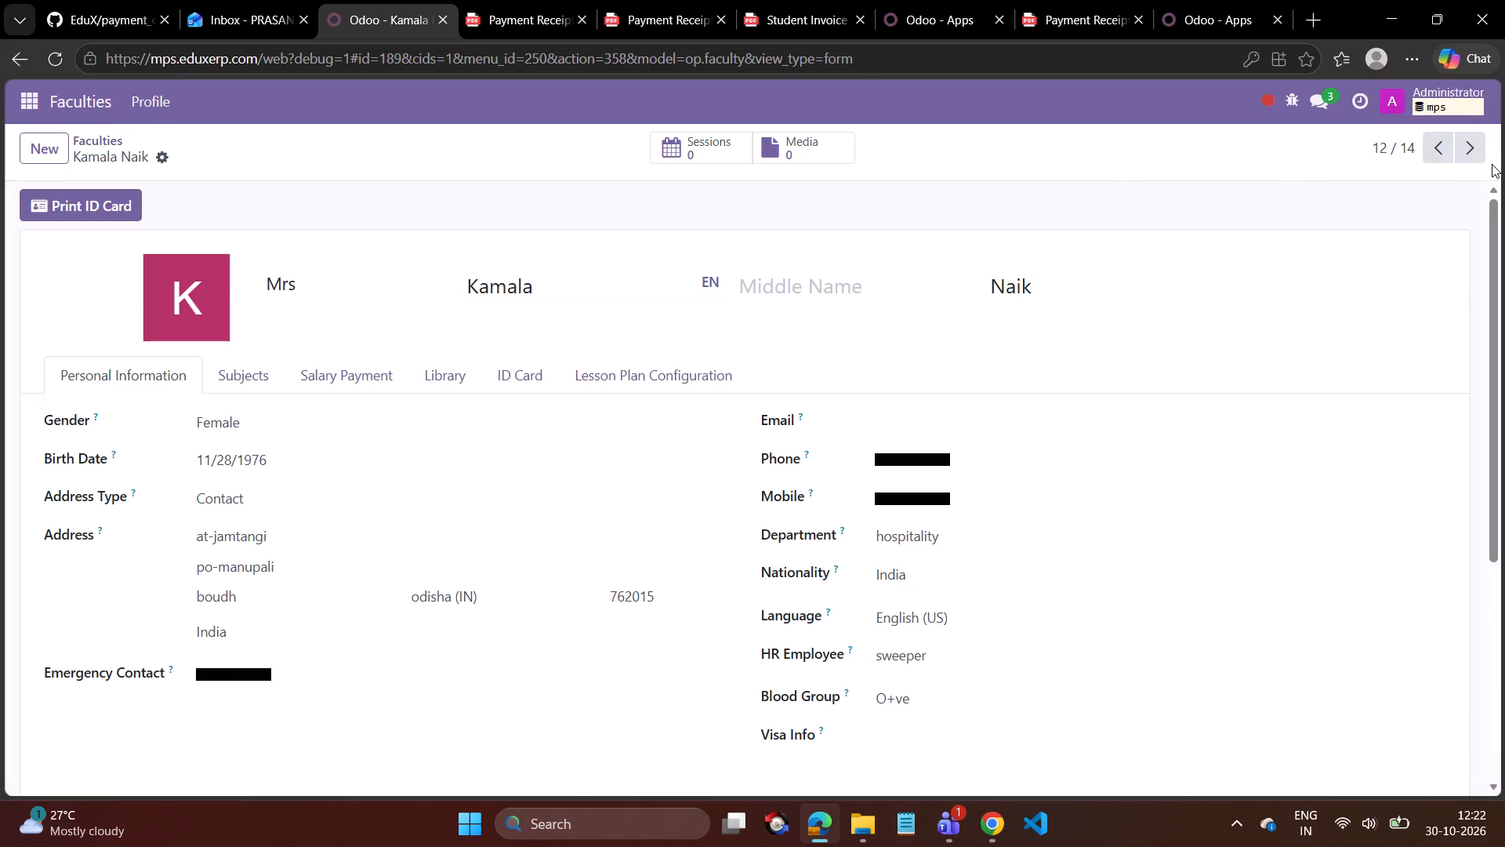
Create a user for faculty record 13 of 14, an Academic department member.
left_click(1481, 150)
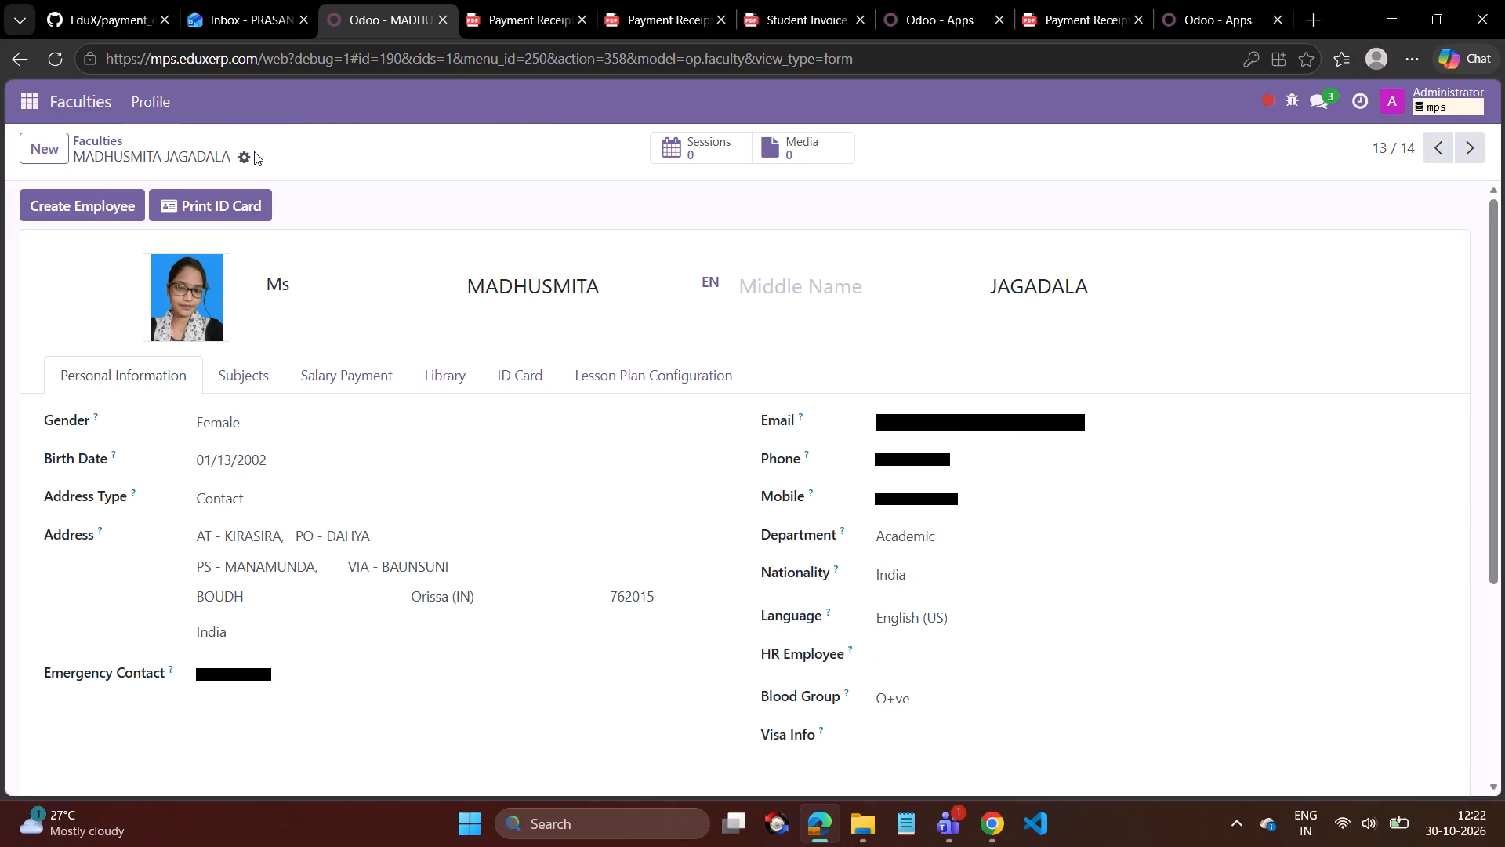
left_click(244, 154)
left_click(296, 353)
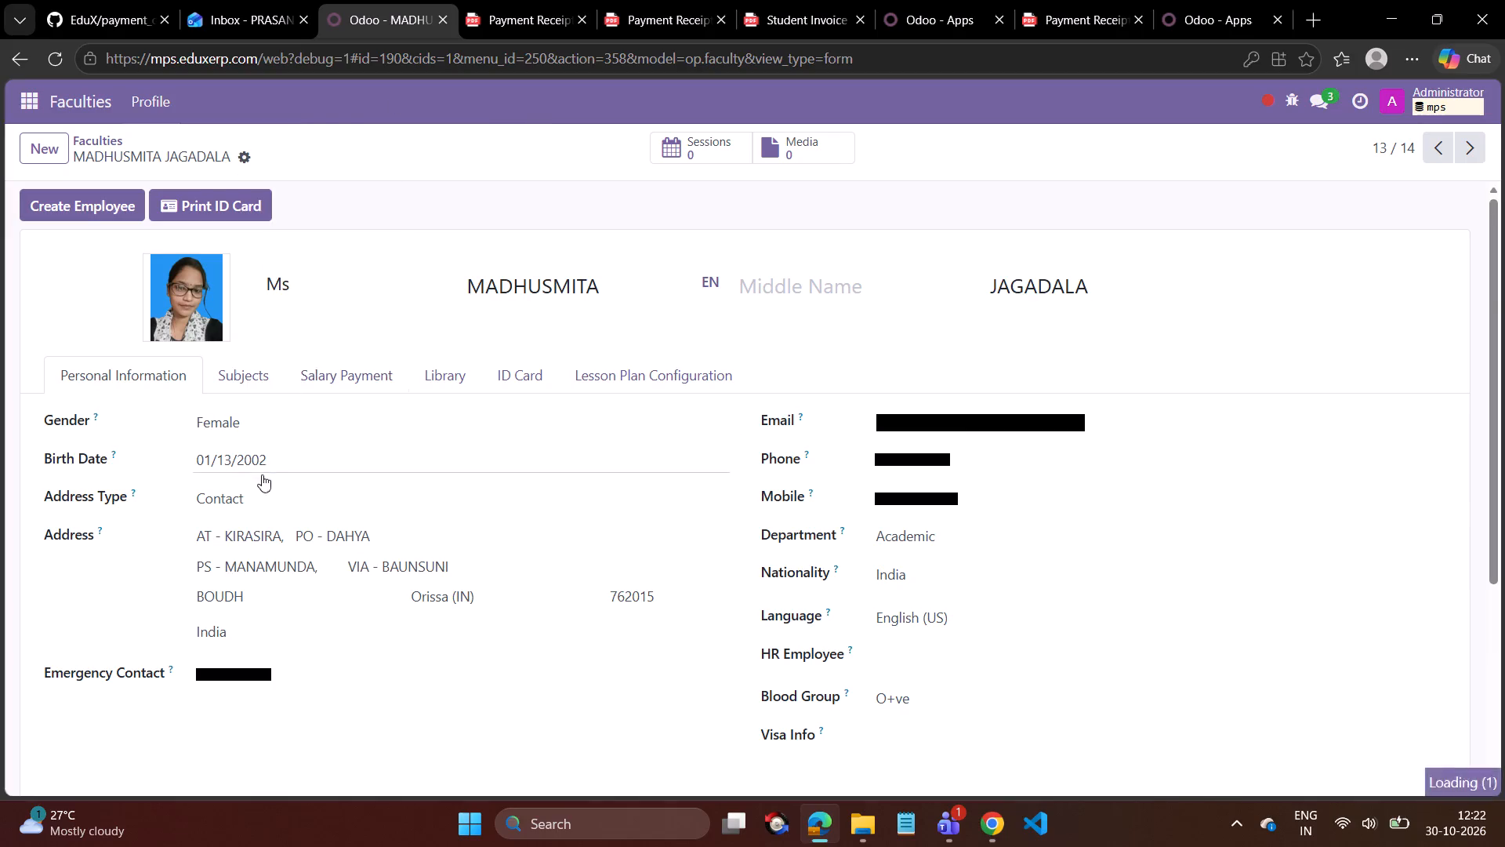
left_click(327, 540)
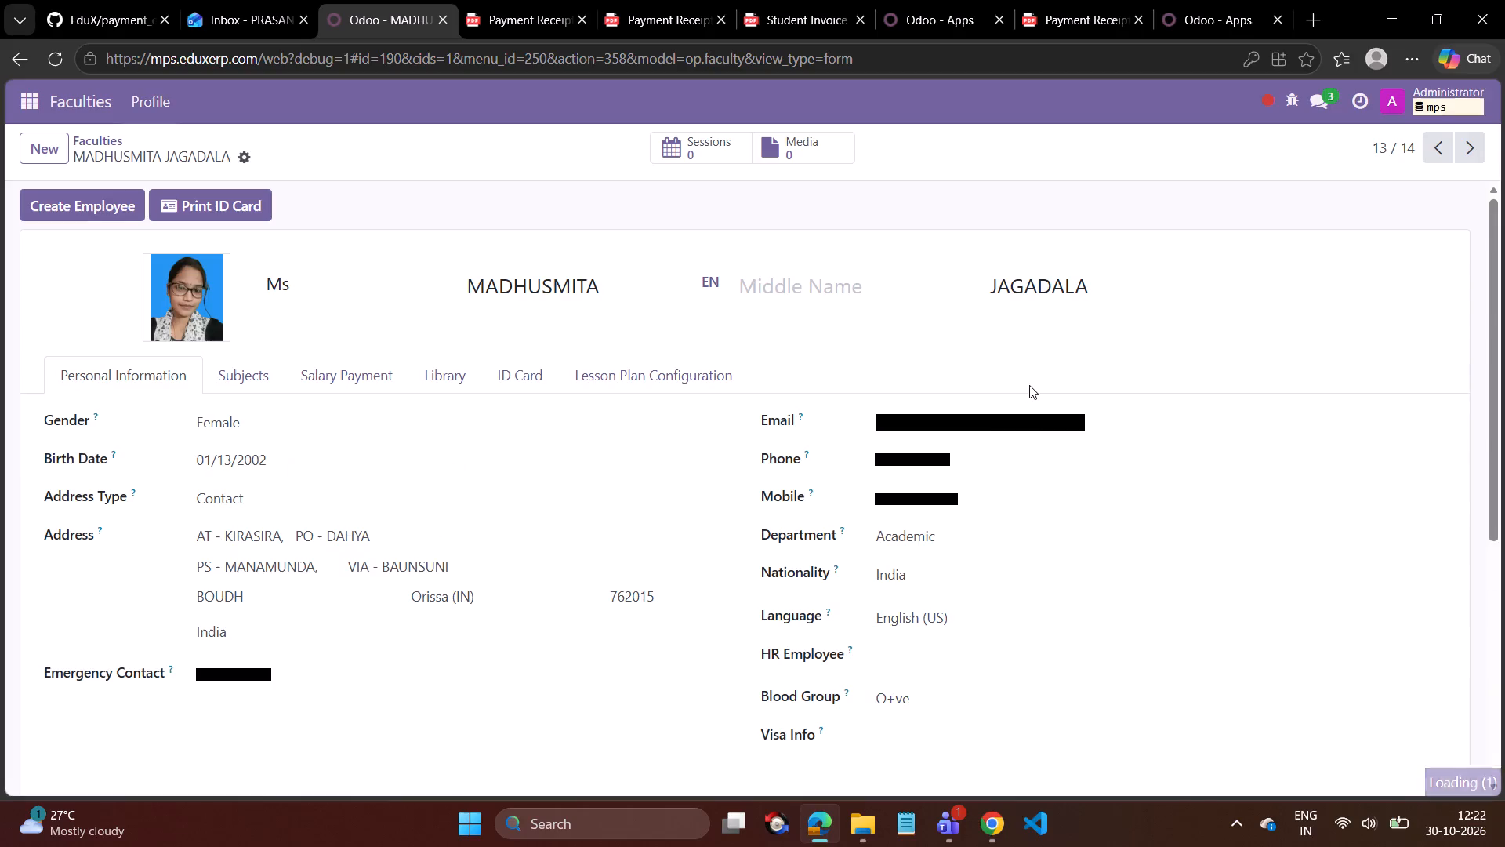
Create a user for the last faculty record, 14 of 14, in the Academic department.
left_click(1476, 149)
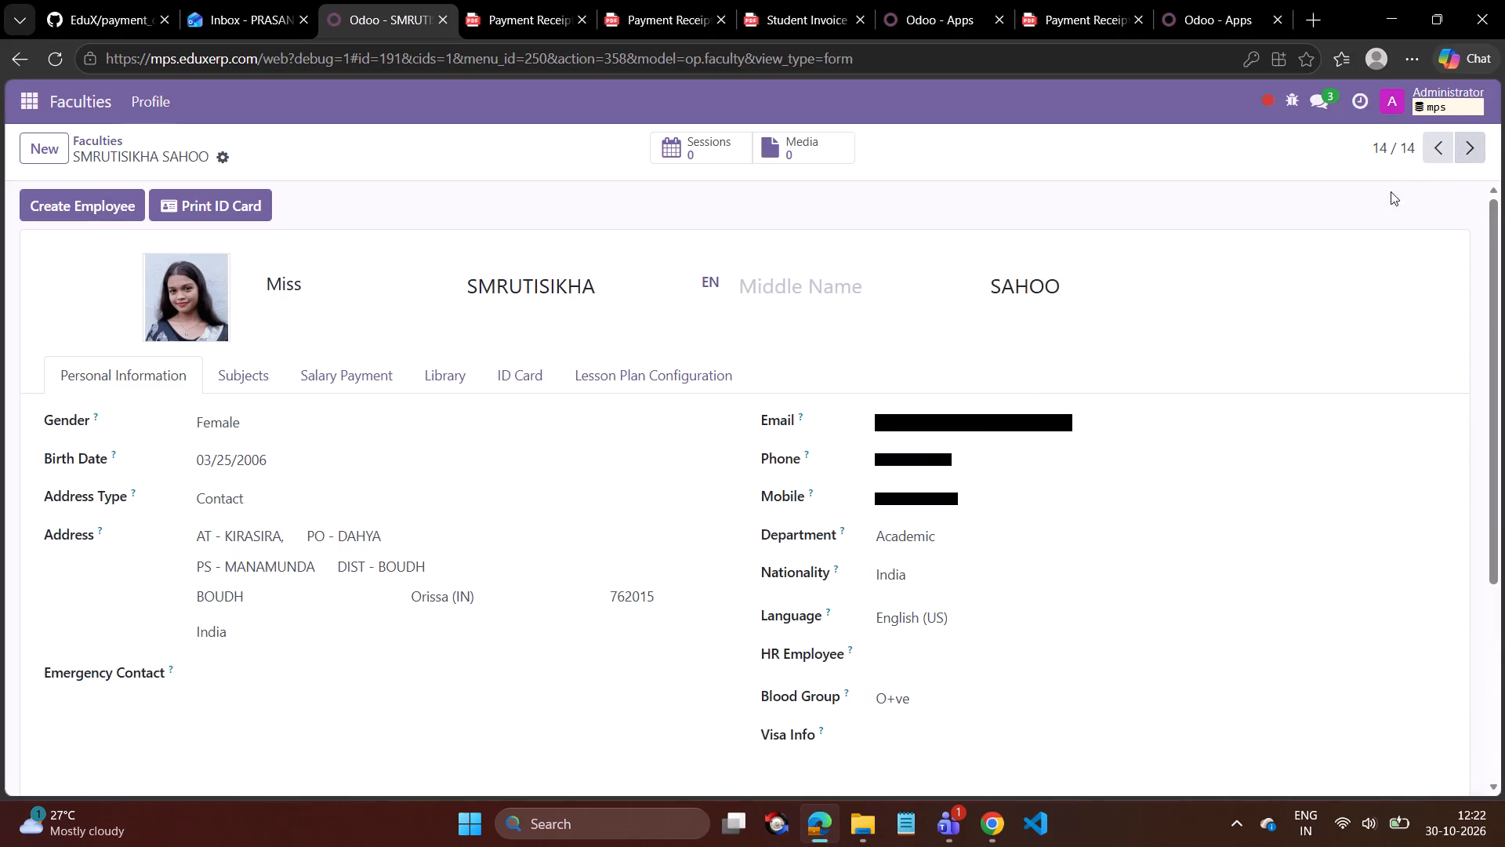
left_click(225, 157)
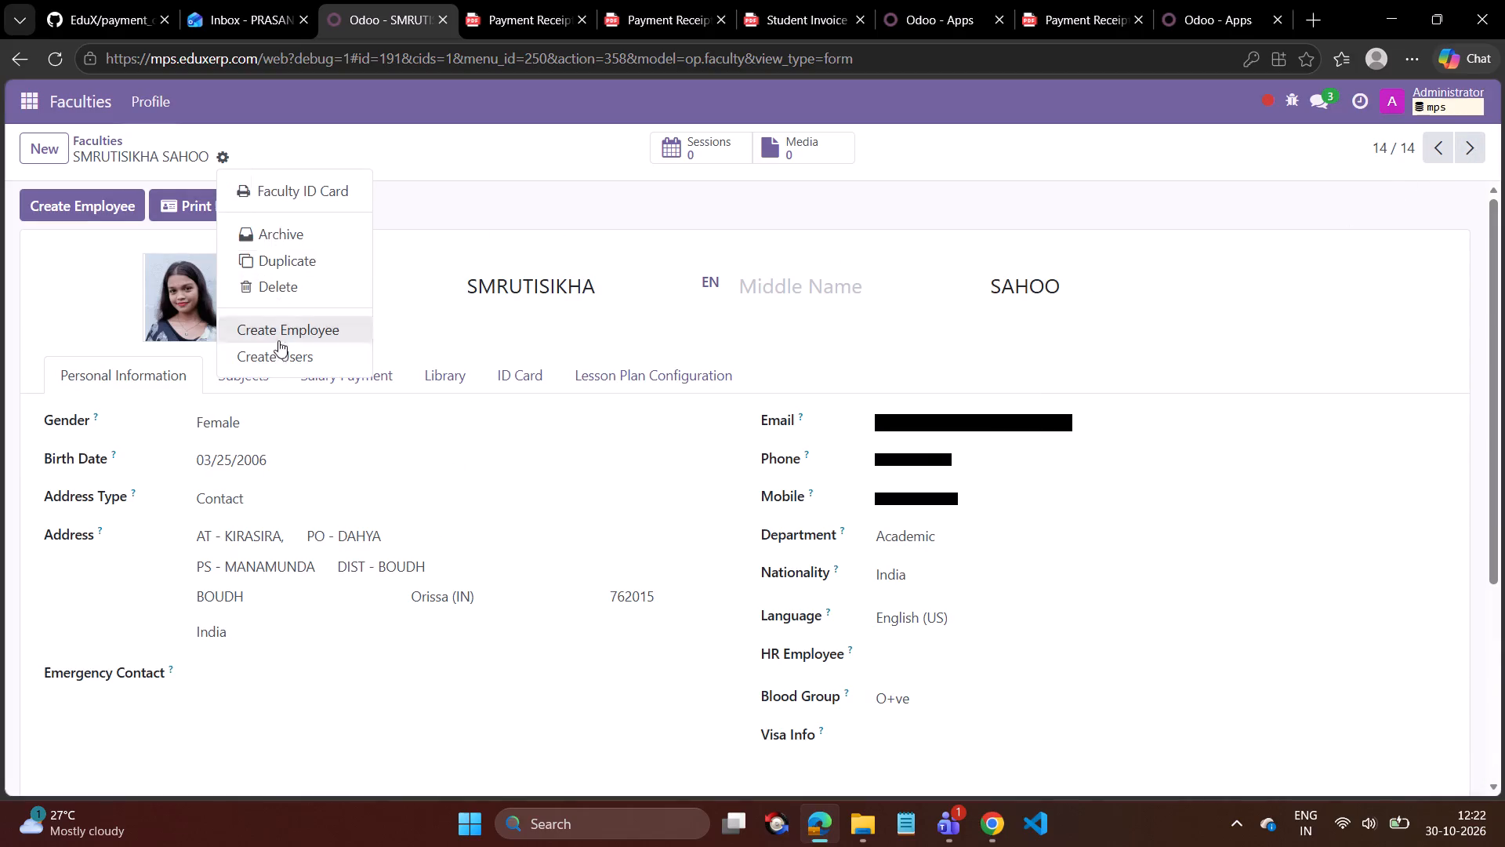
left_click(281, 360)
left_click(315, 550)
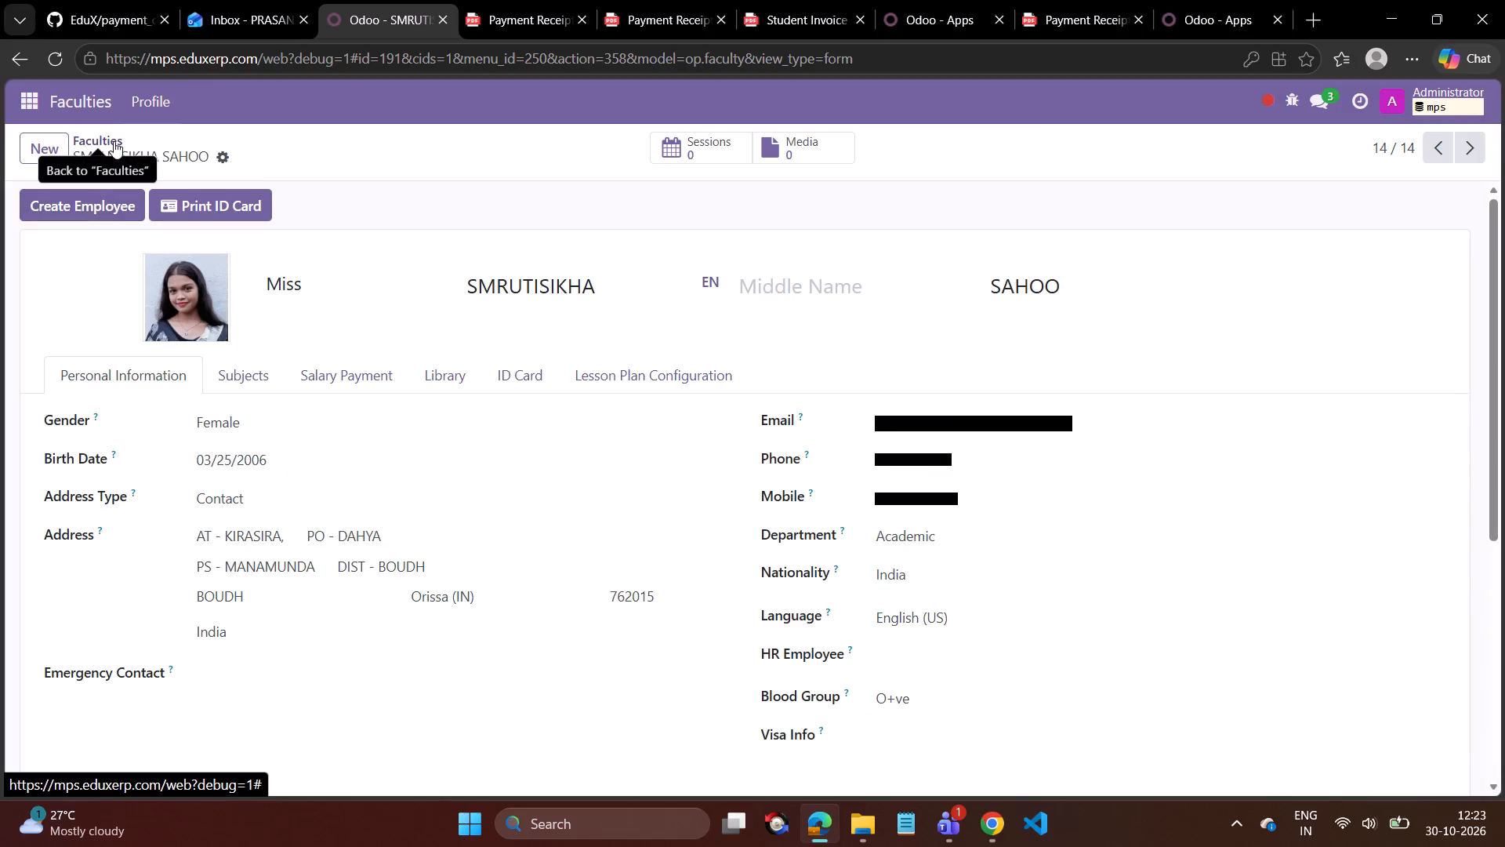
Review the reloaded Faculties list, spot-checking faculty records 12 and 6 of 14.
left_click(114, 141)
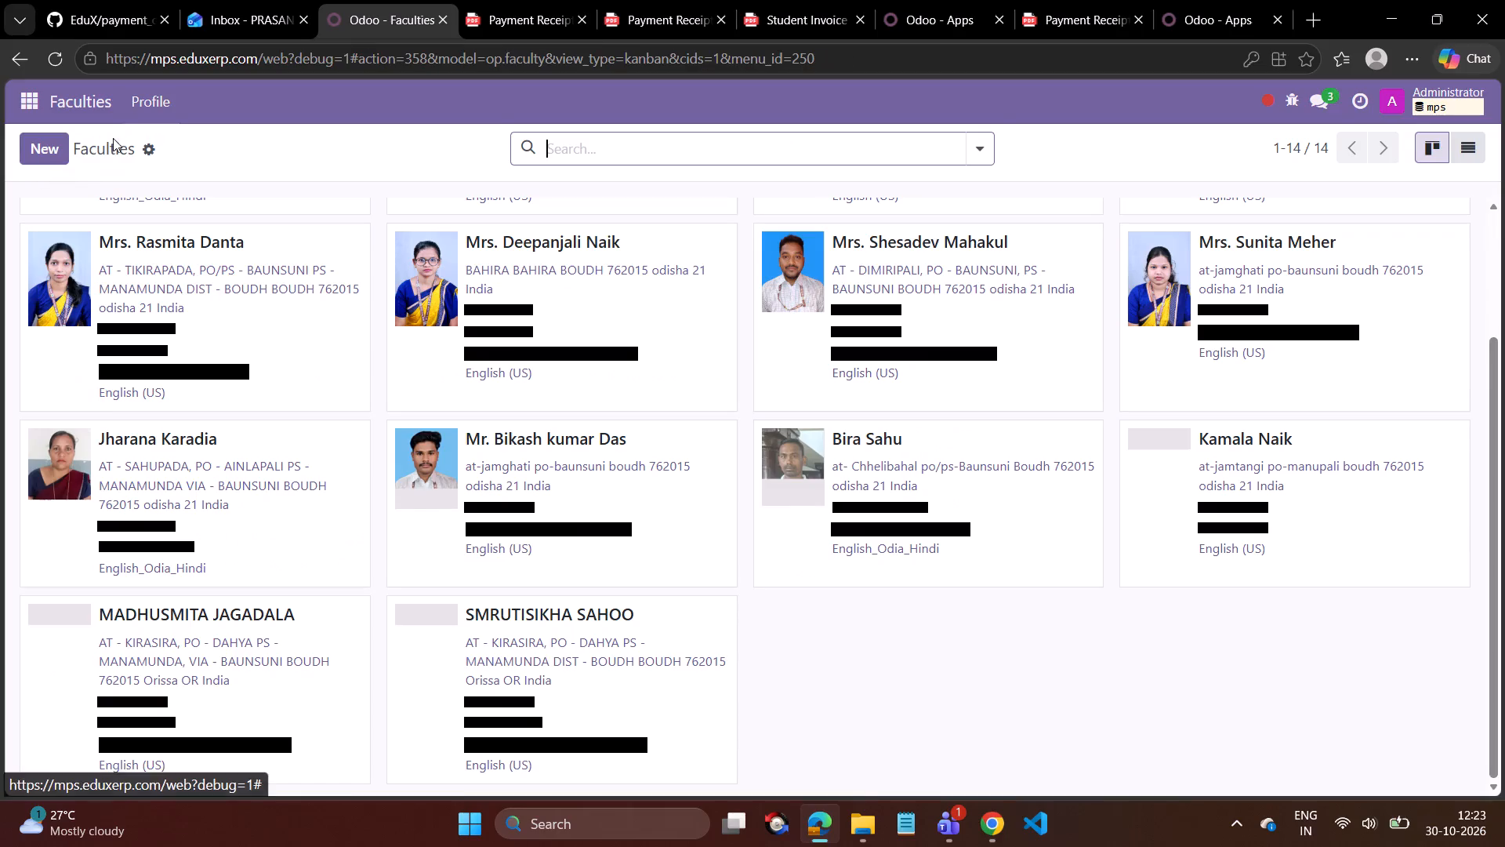
scroll(473, 556, "up", 3)
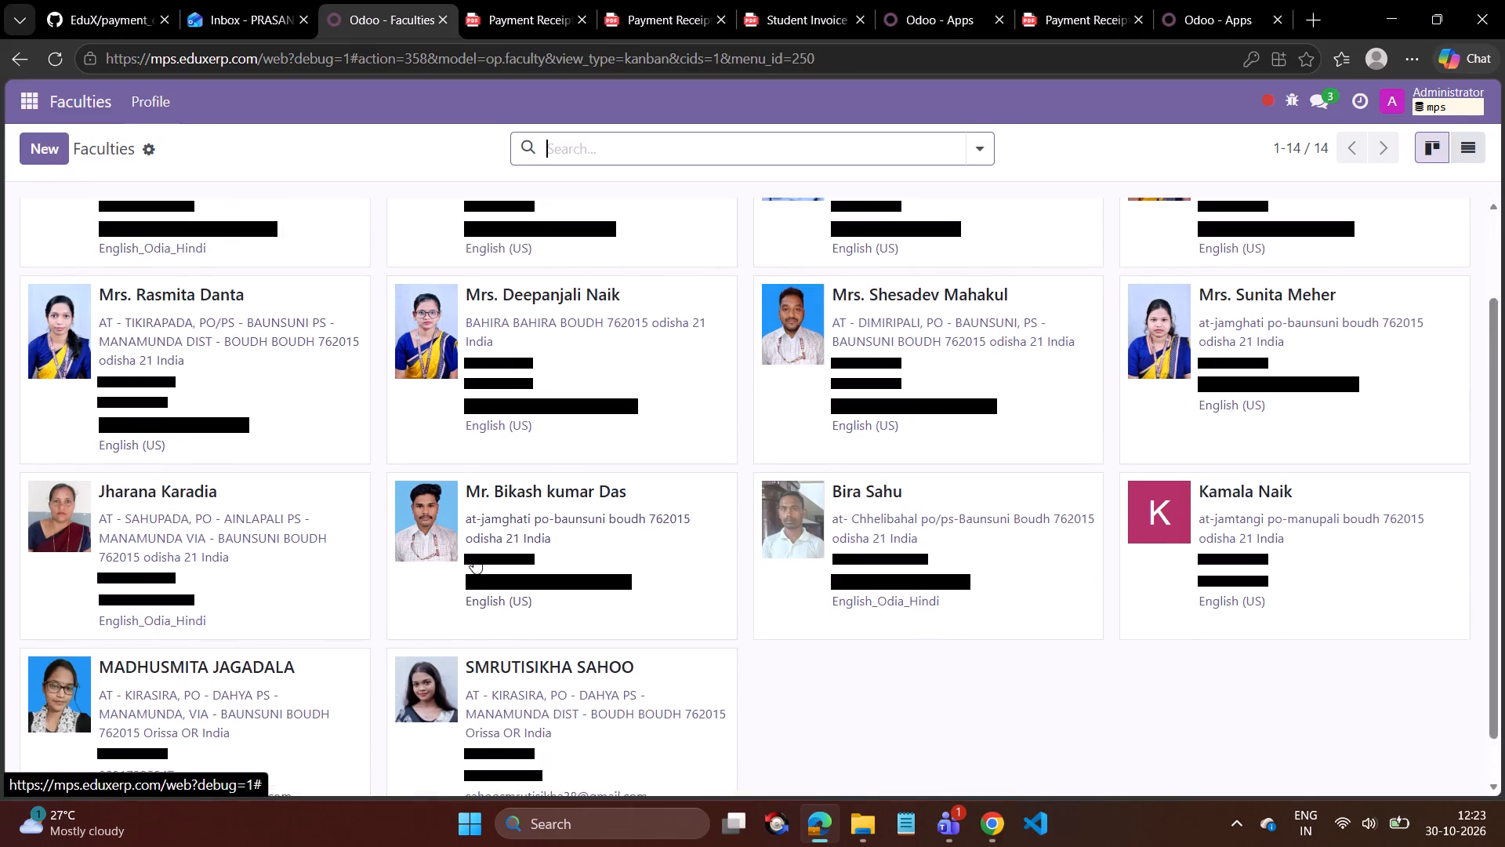
scroll(473, 556, "up", 8)
scroll(477, 559, "down", 8)
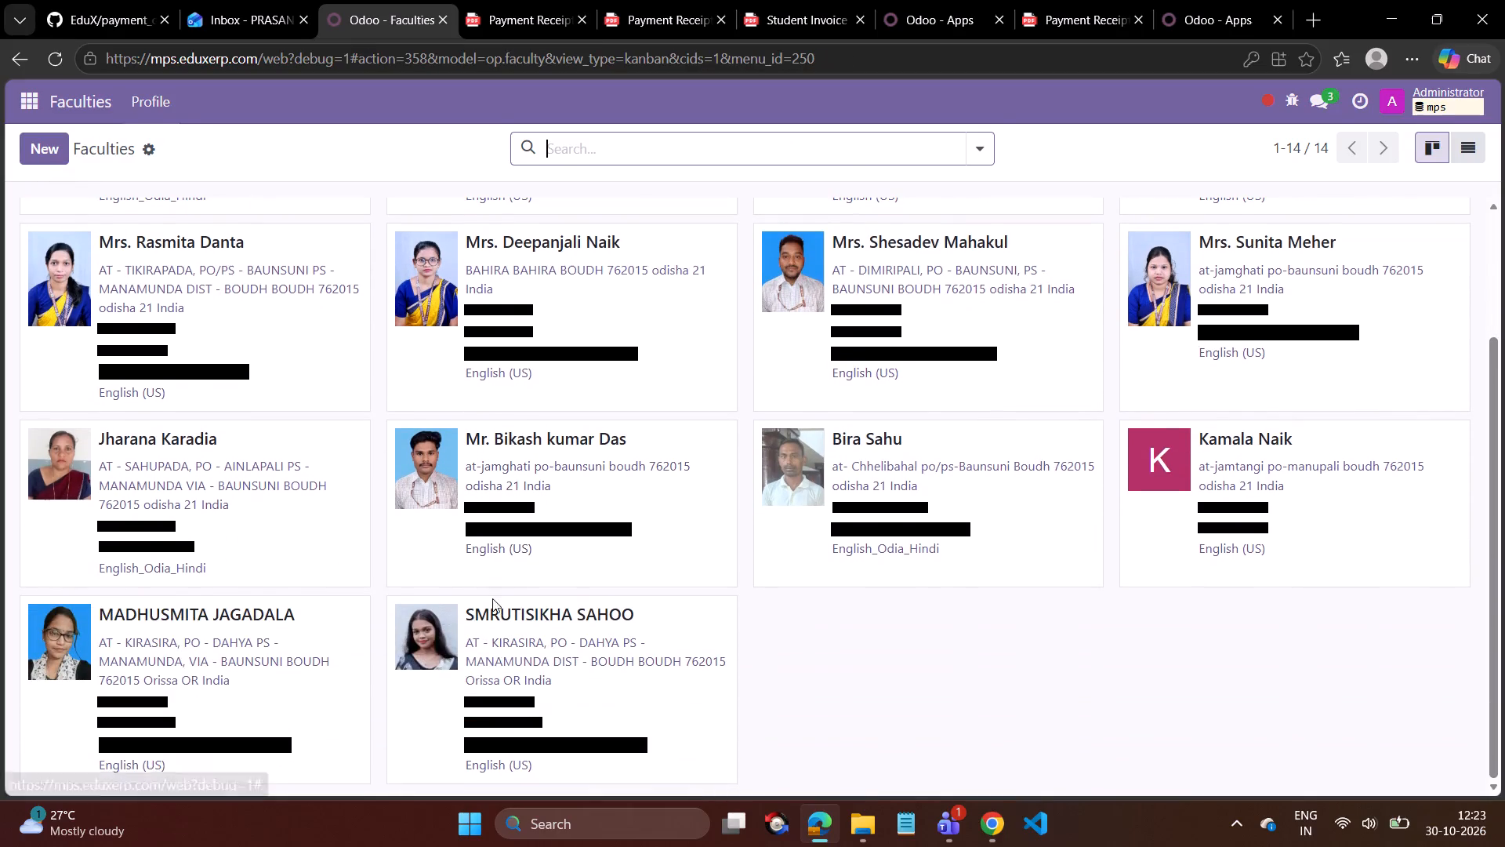
left_click(53, 62)
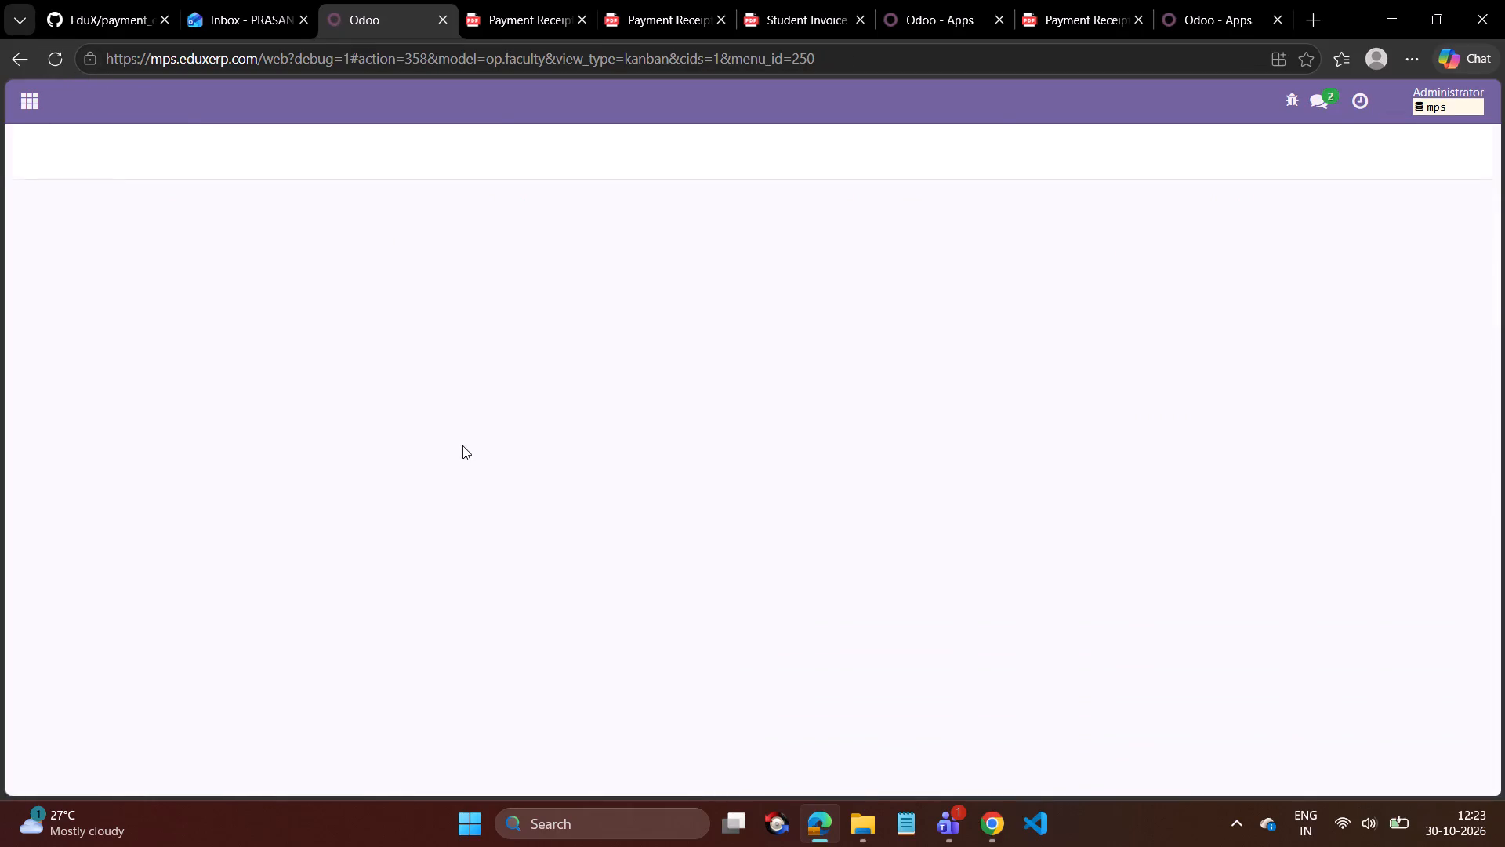
scroll(719, 491, "down", 3)
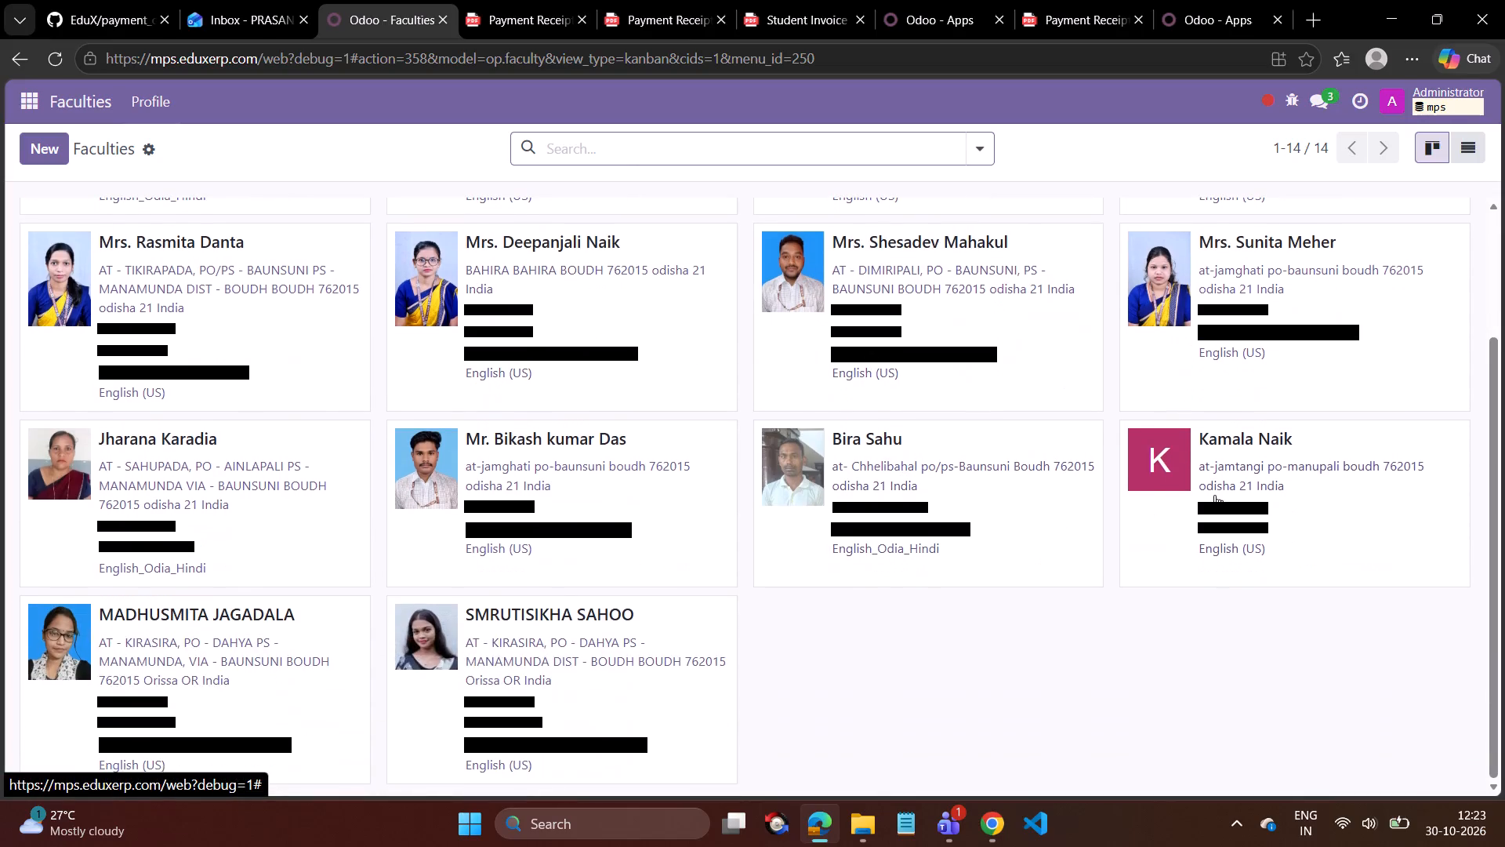
left_click(1214, 495)
left_click(106, 141)
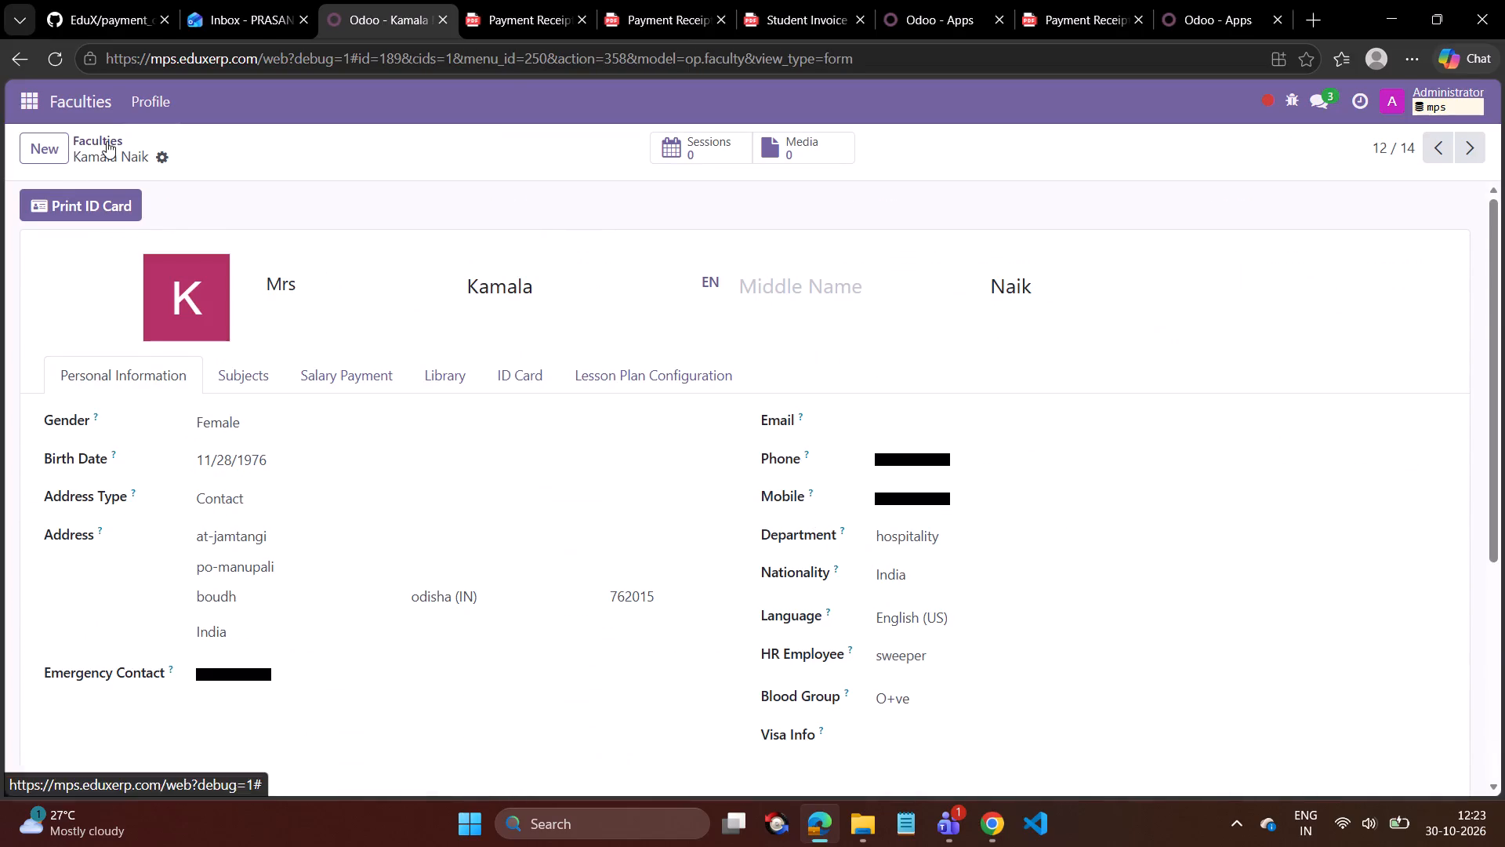
scroll(668, 637, "down", 3)
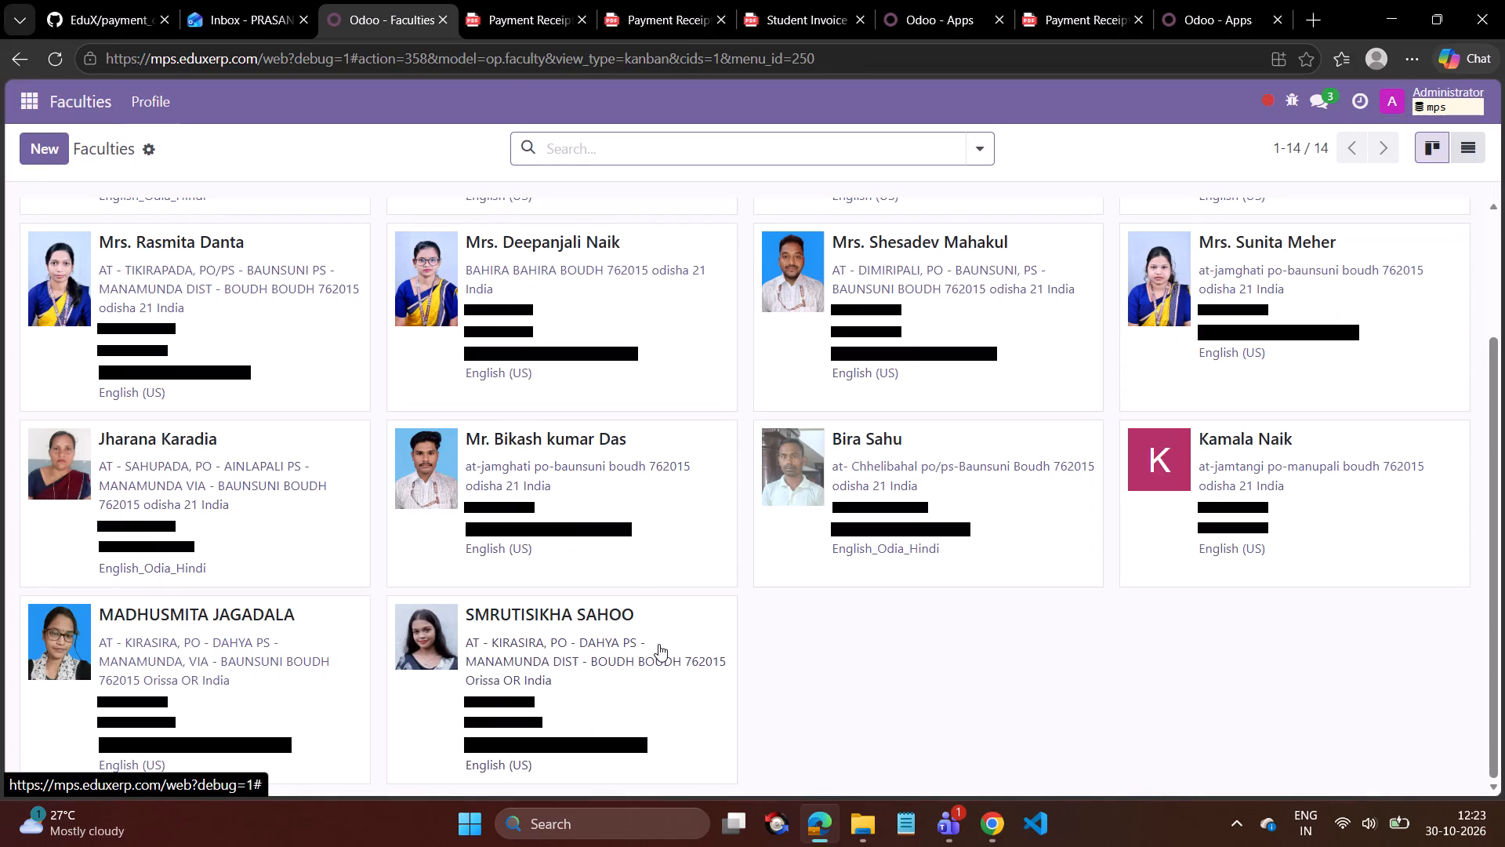
scroll(658, 644, "up", 3)
left_click(540, 511)
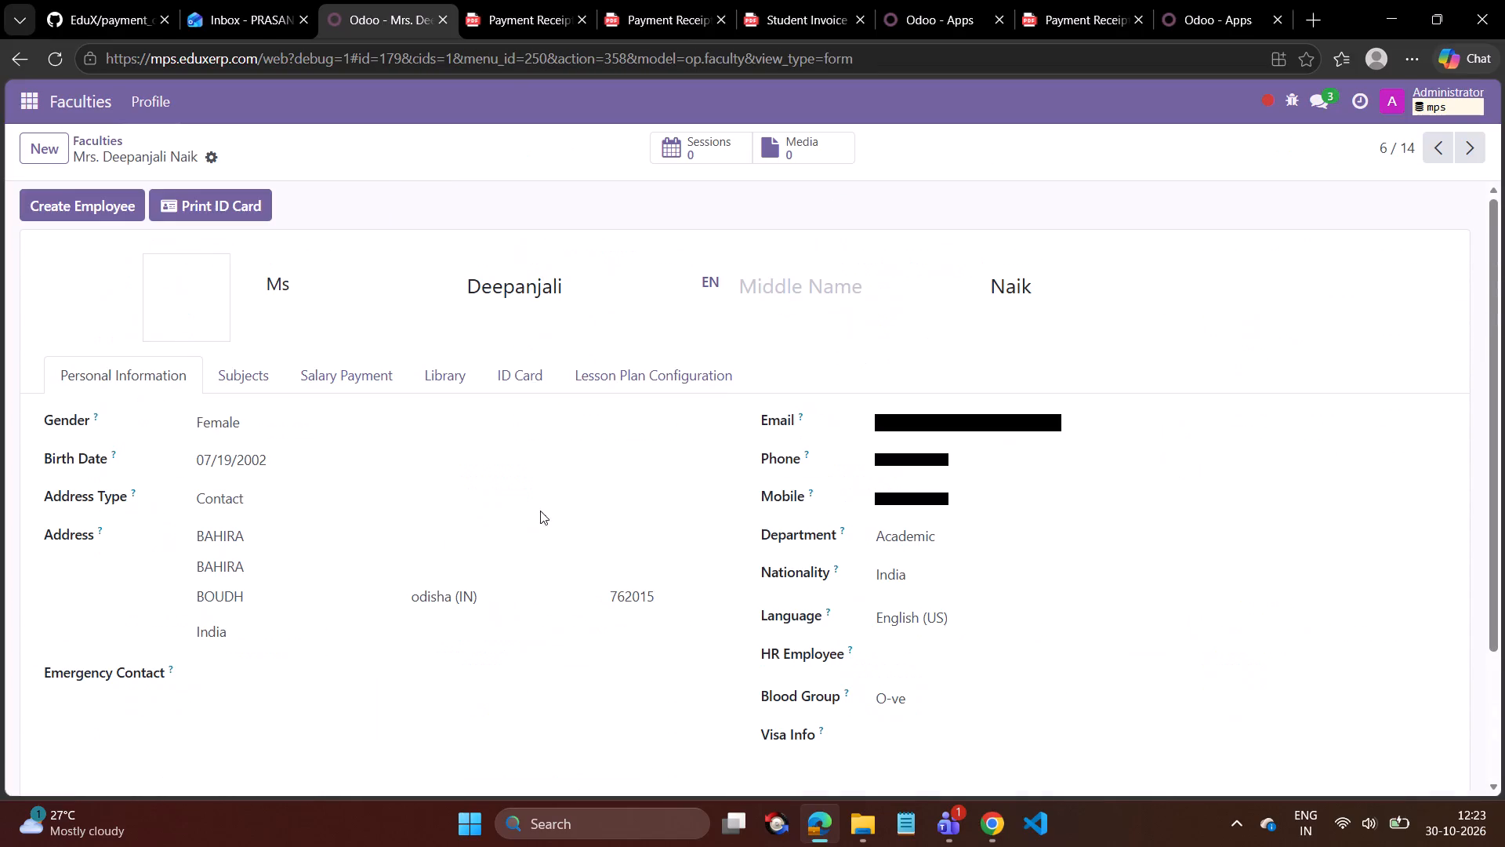
left_click(122, 141)
scroll(774, 415, "up", 4)
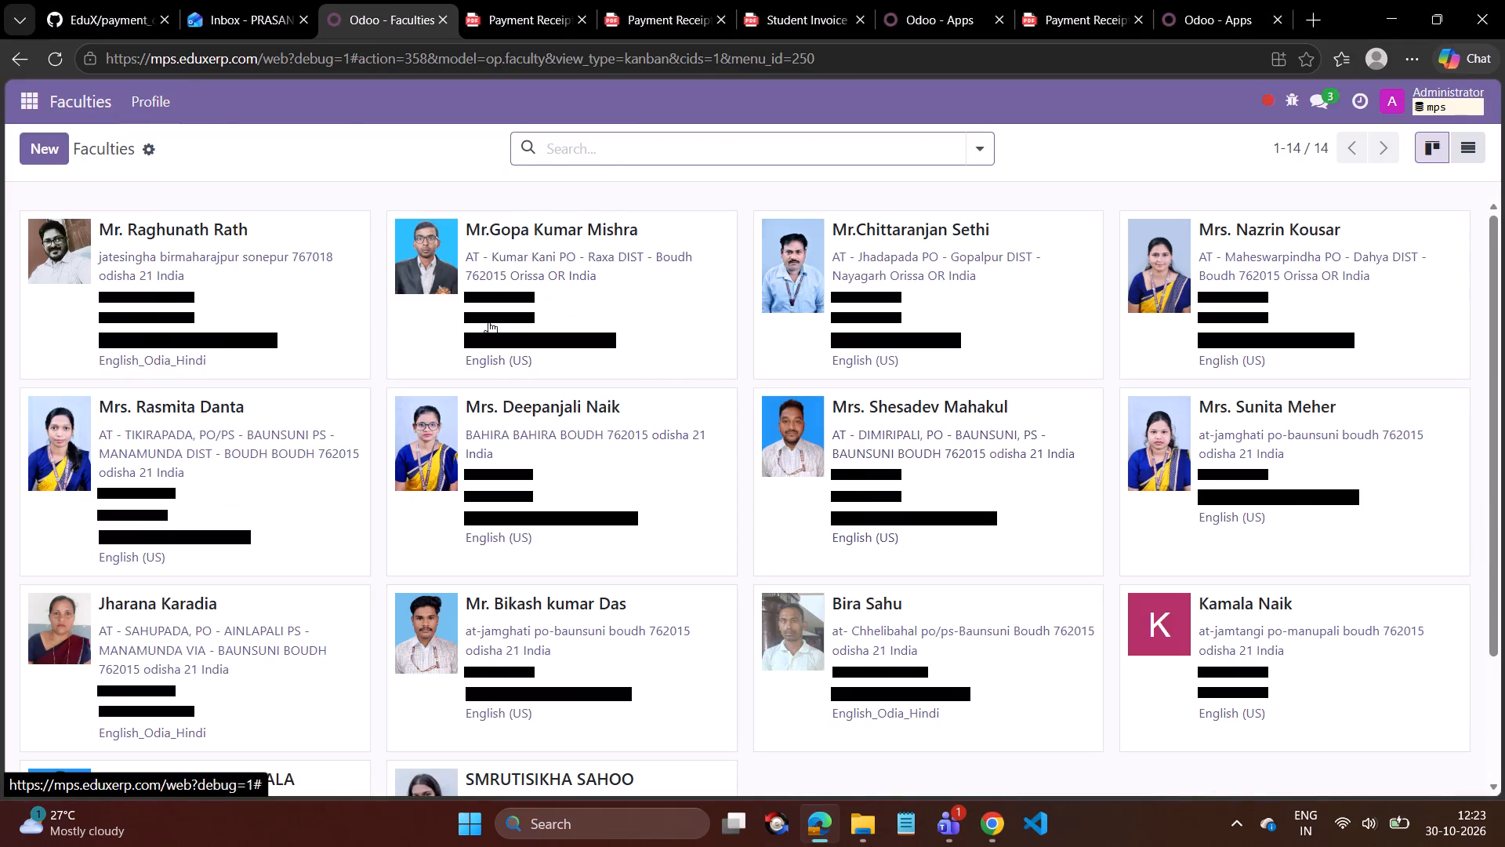
Open the Users list in the Settings app.
left_click(22, 102)
scroll(123, 562, "down", 4)
left_click(89, 602)
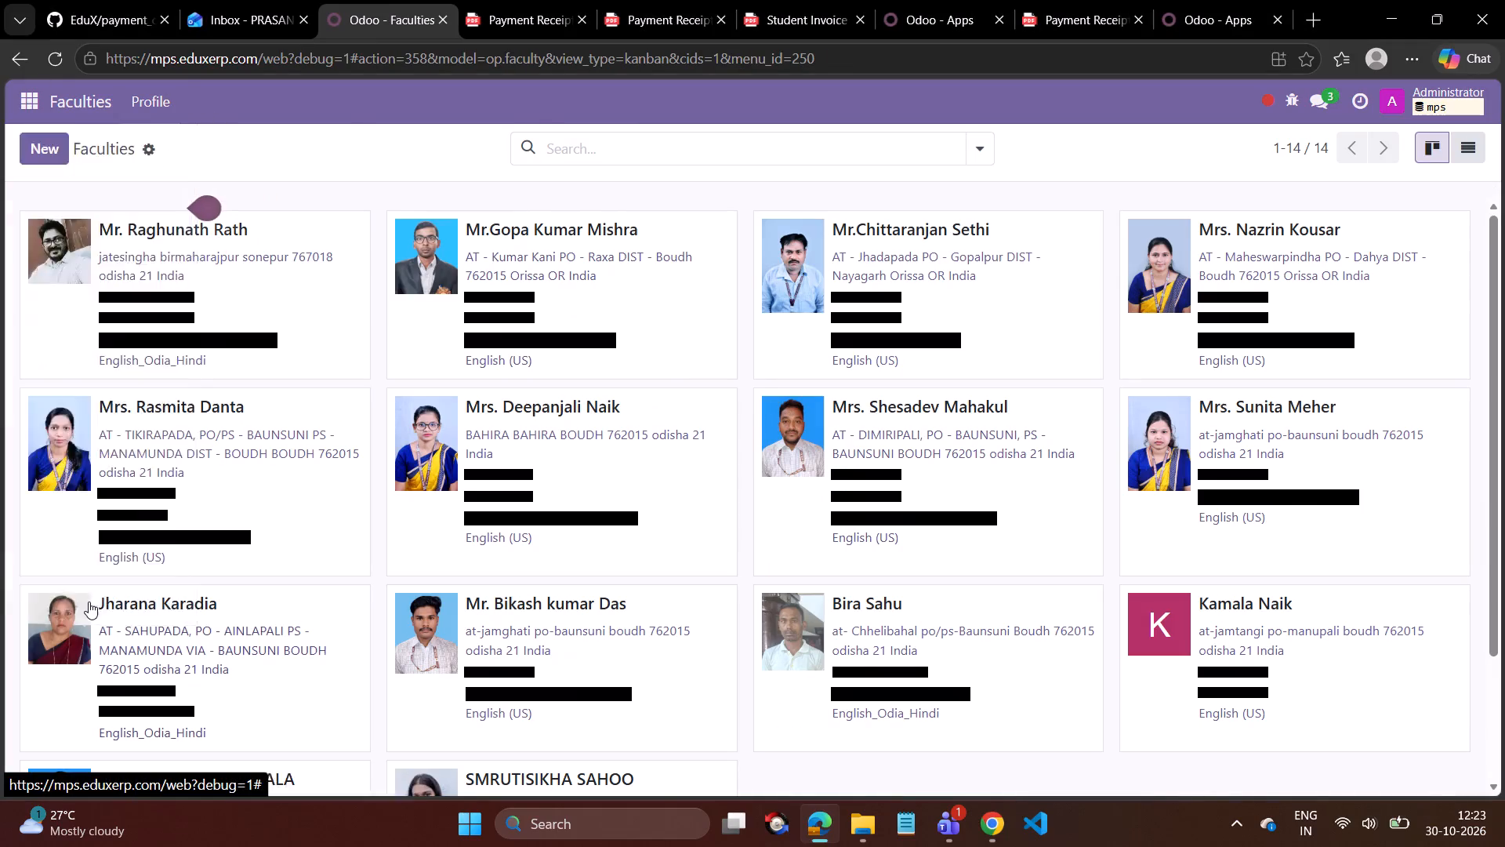
left_click(314, 114)
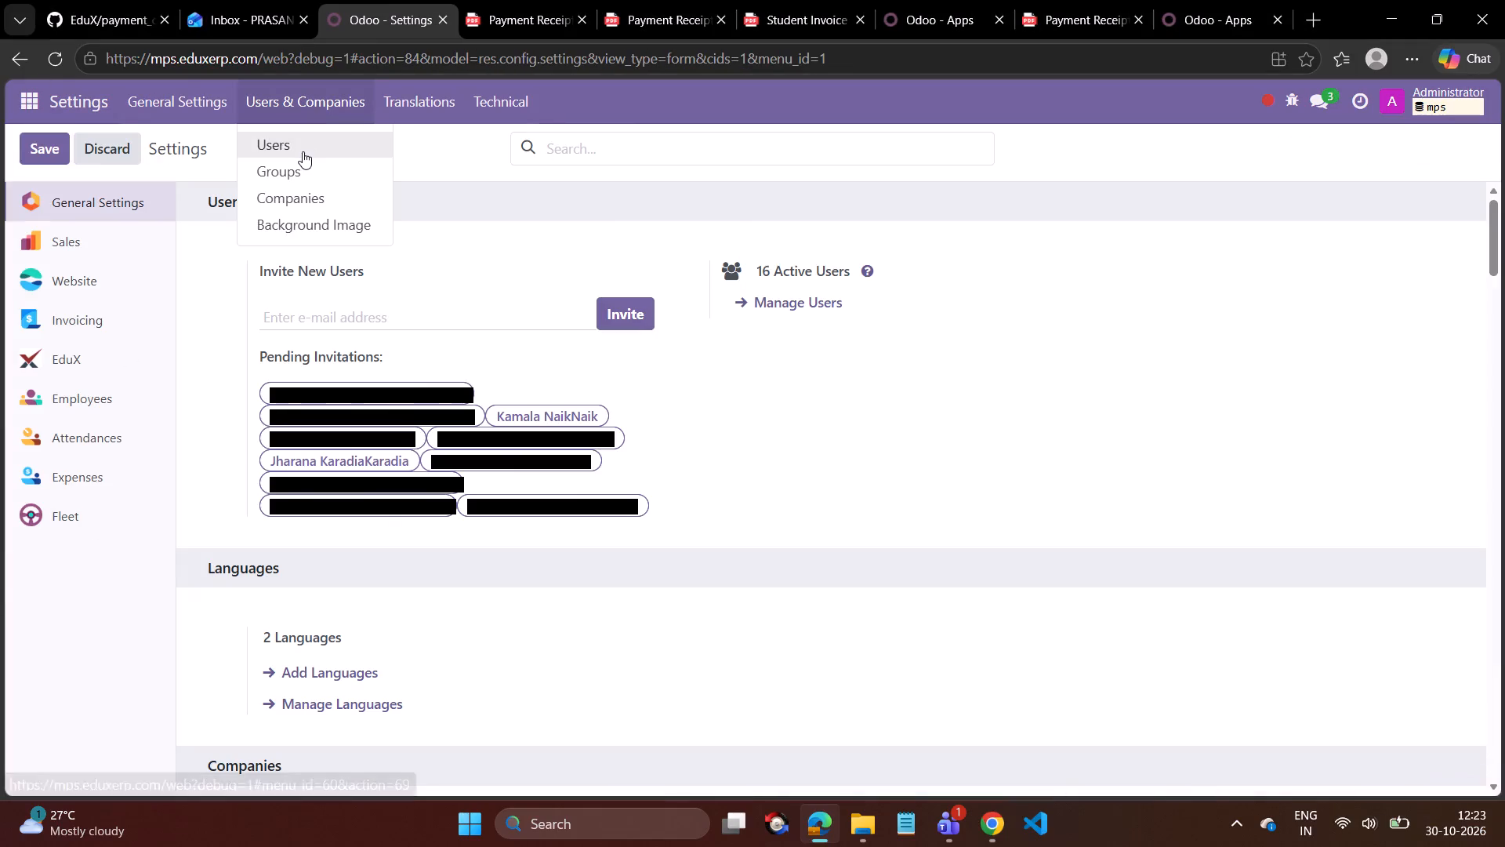
left_click(303, 151)
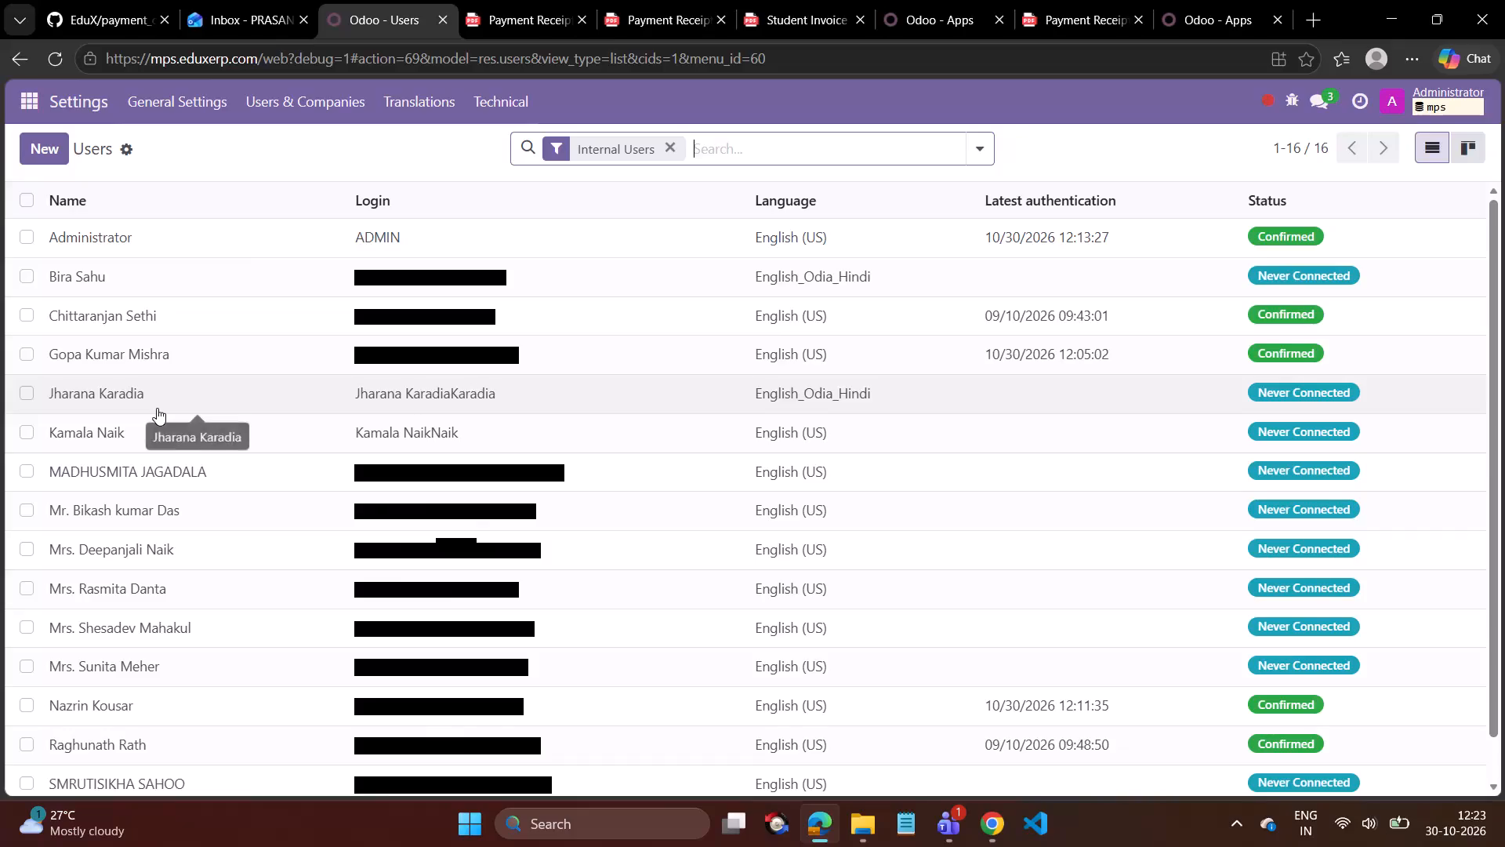
scroll(157, 408, "up", 2)
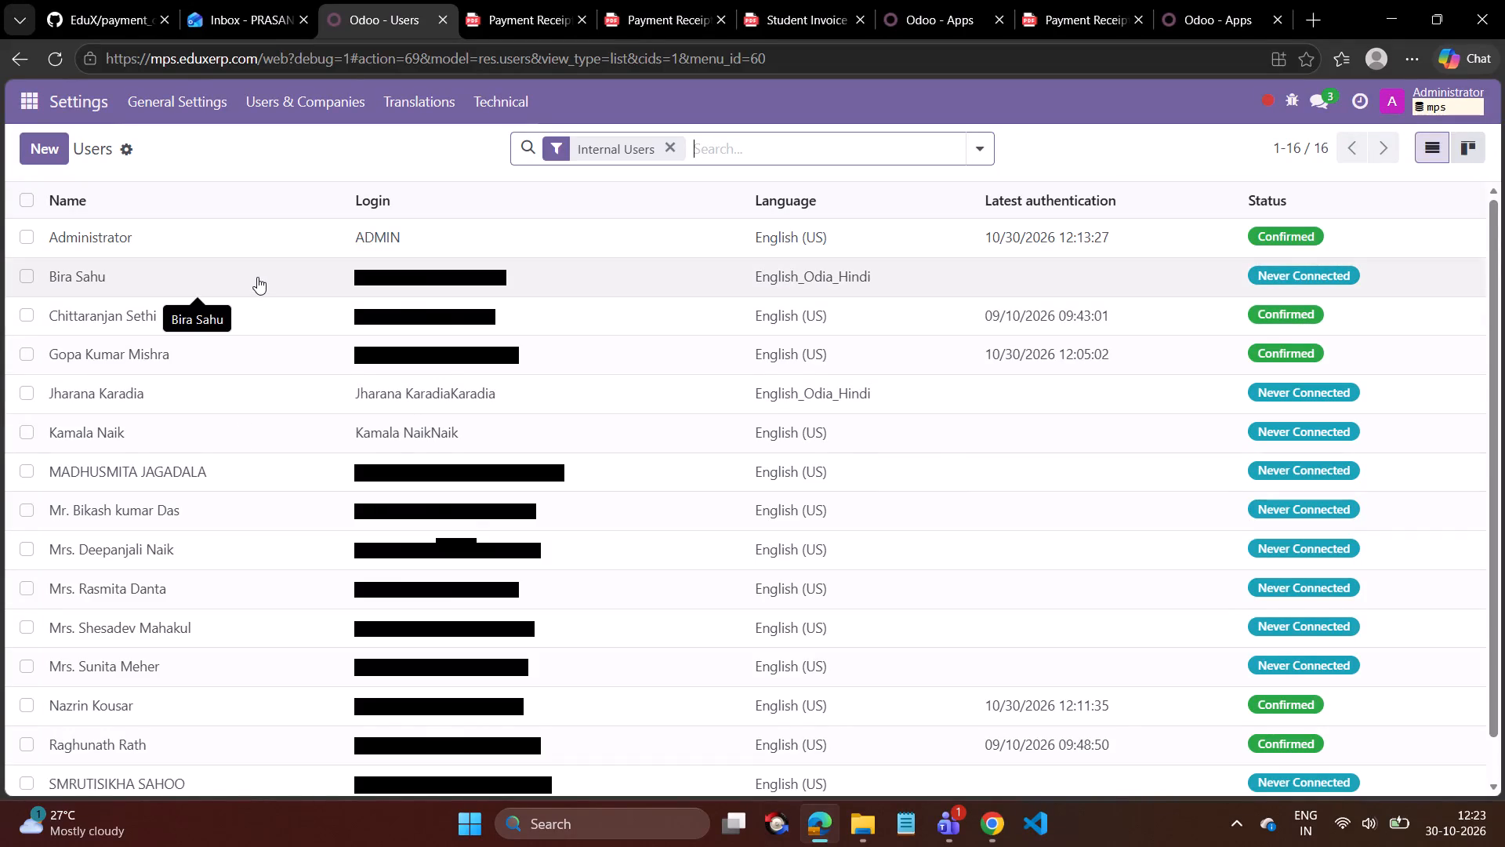
left_click(257, 278)
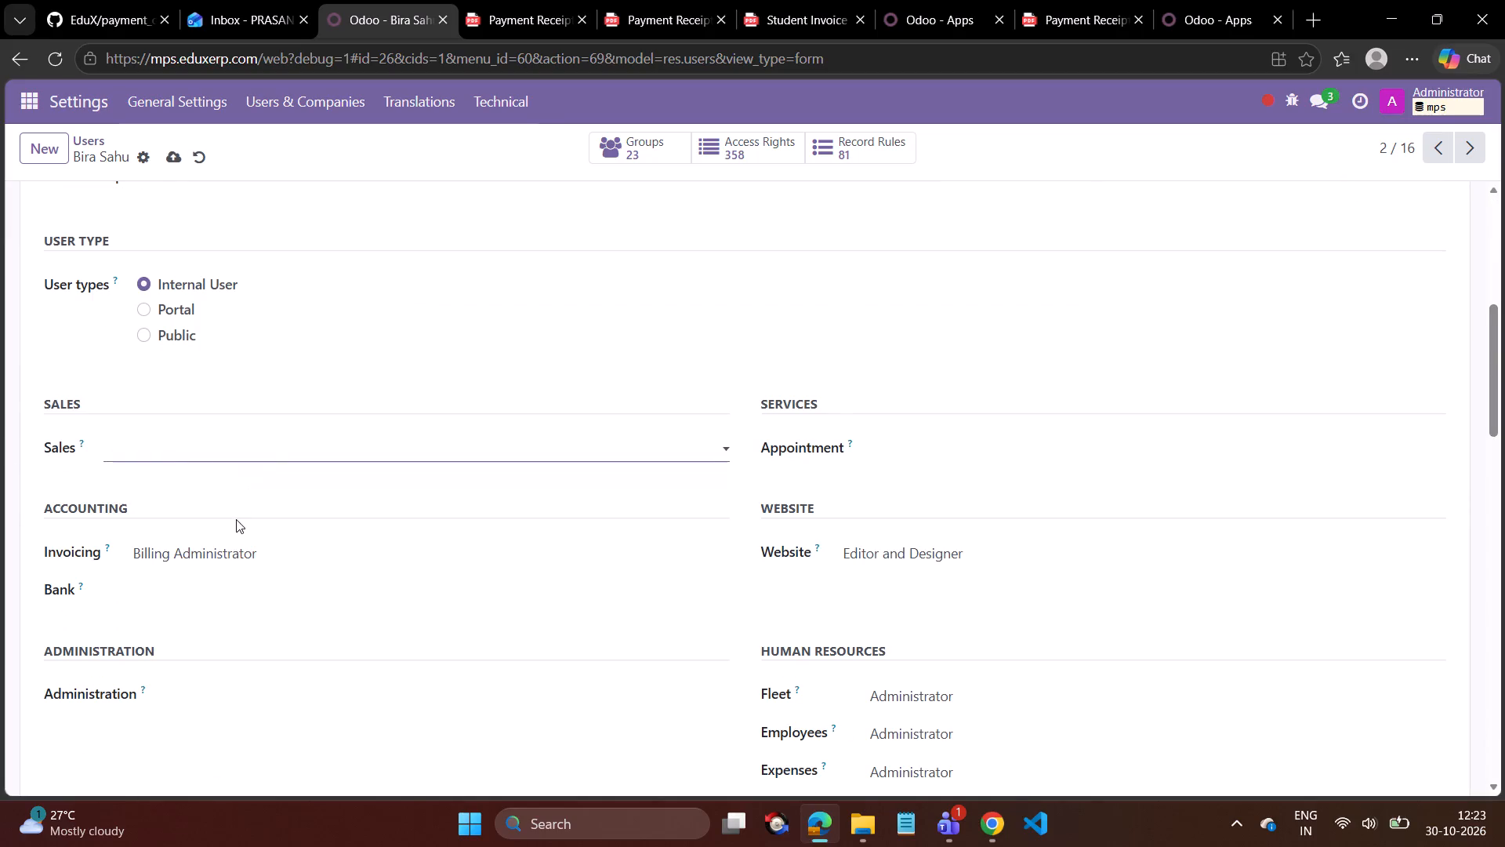
left_click(223, 553)
left_click(211, 580)
left_click(921, 555)
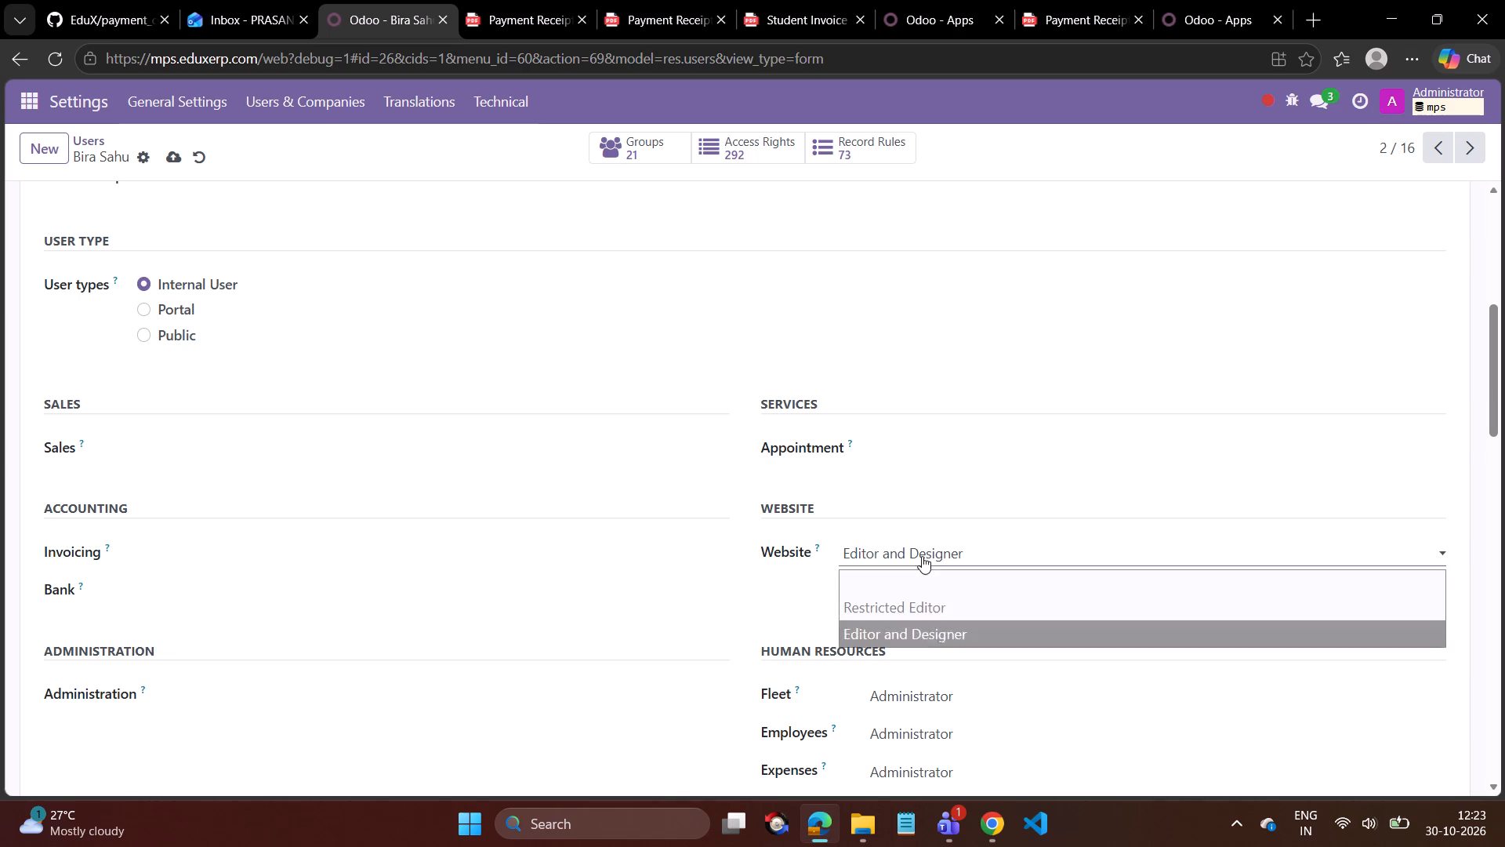
left_click(917, 573)
Clear the user's Human Resources roles for Fleet, Employees, Expenses and Attendances.
left_click(978, 689)
left_click(958, 718)
scroll(908, 656, "down", 2)
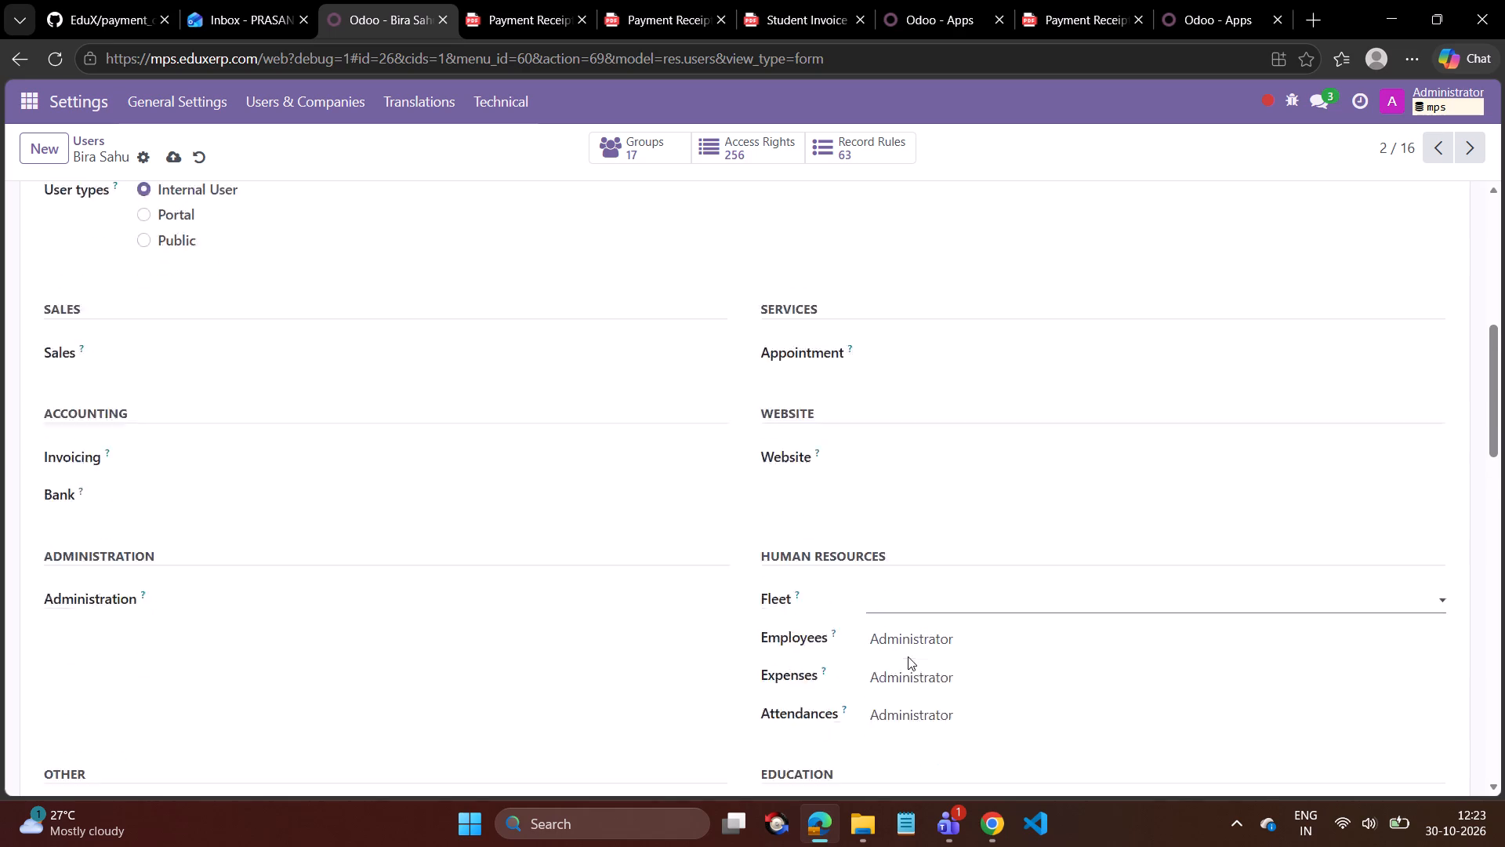
left_click(946, 537)
left_click(942, 552)
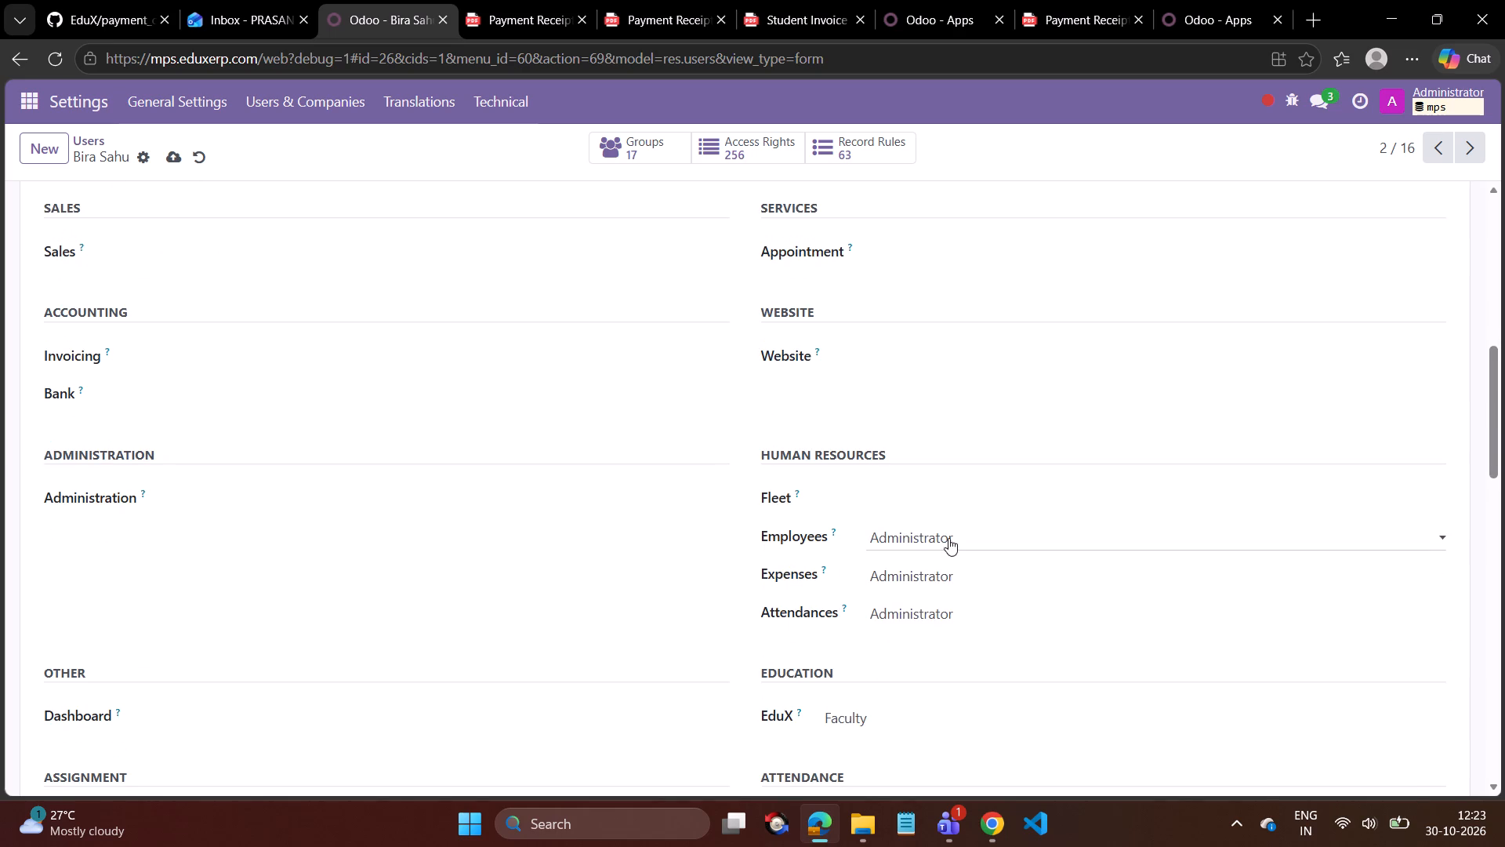
left_click(948, 538)
left_click(936, 568)
left_click(937, 580)
left_click(936, 602)
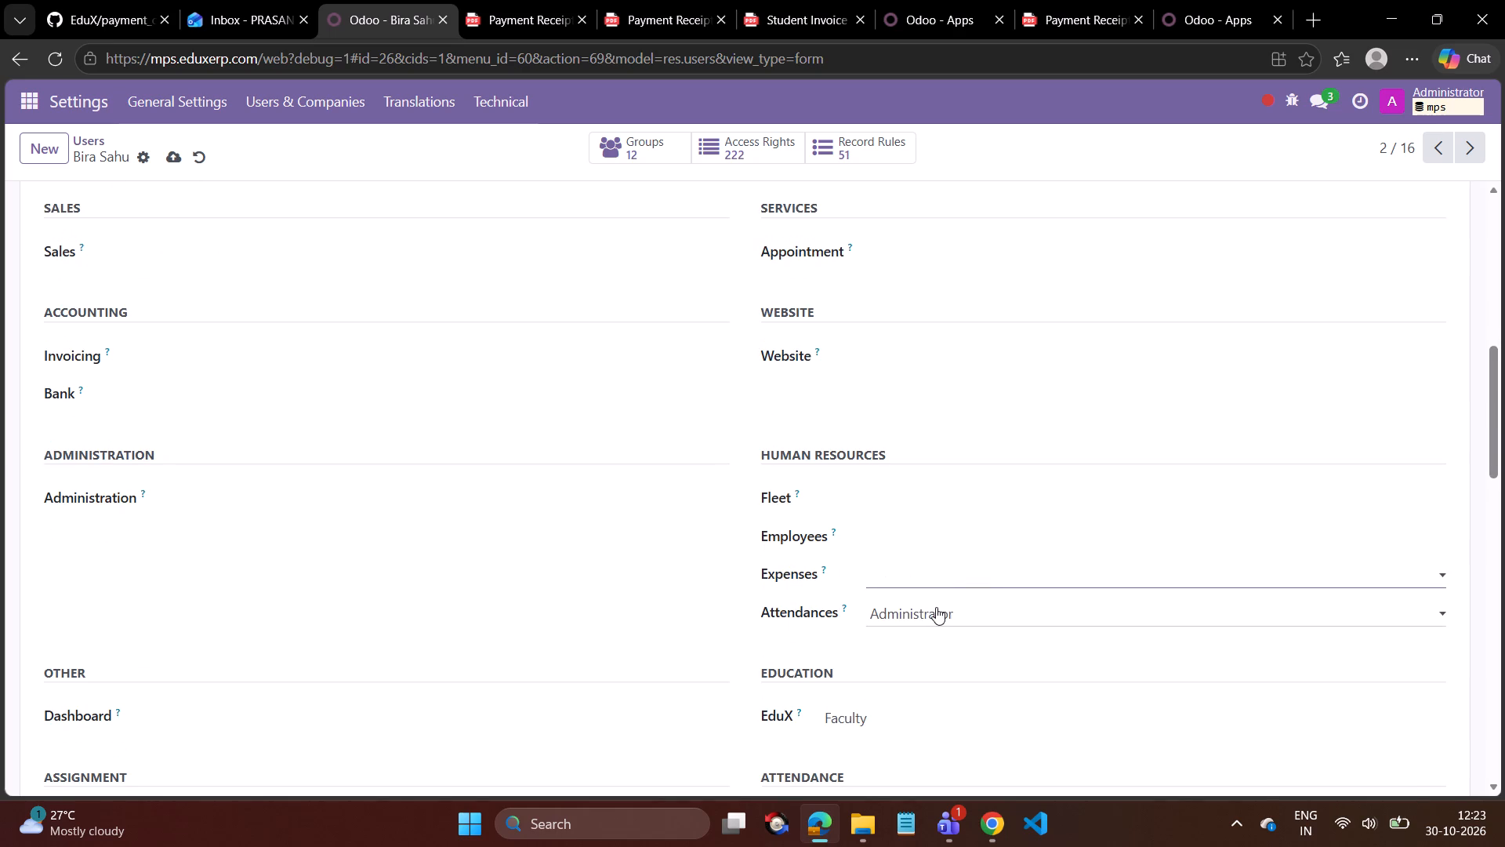
left_click(936, 607)
left_click(930, 634)
Set the user's Assignment role and the education Attendance role to User.
scroll(230, 474, "down", 4)
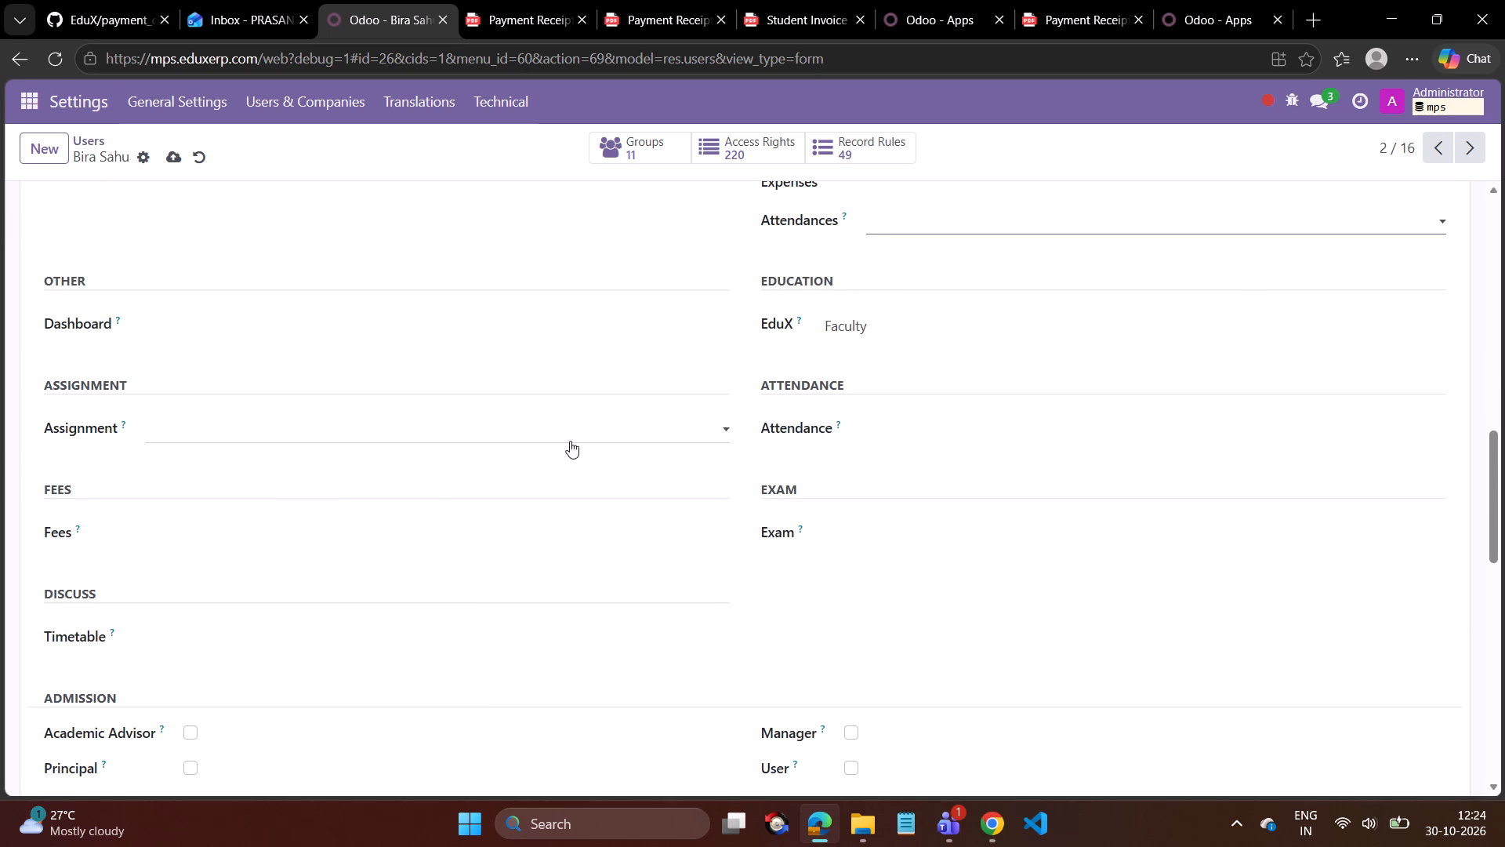
left_click(181, 429)
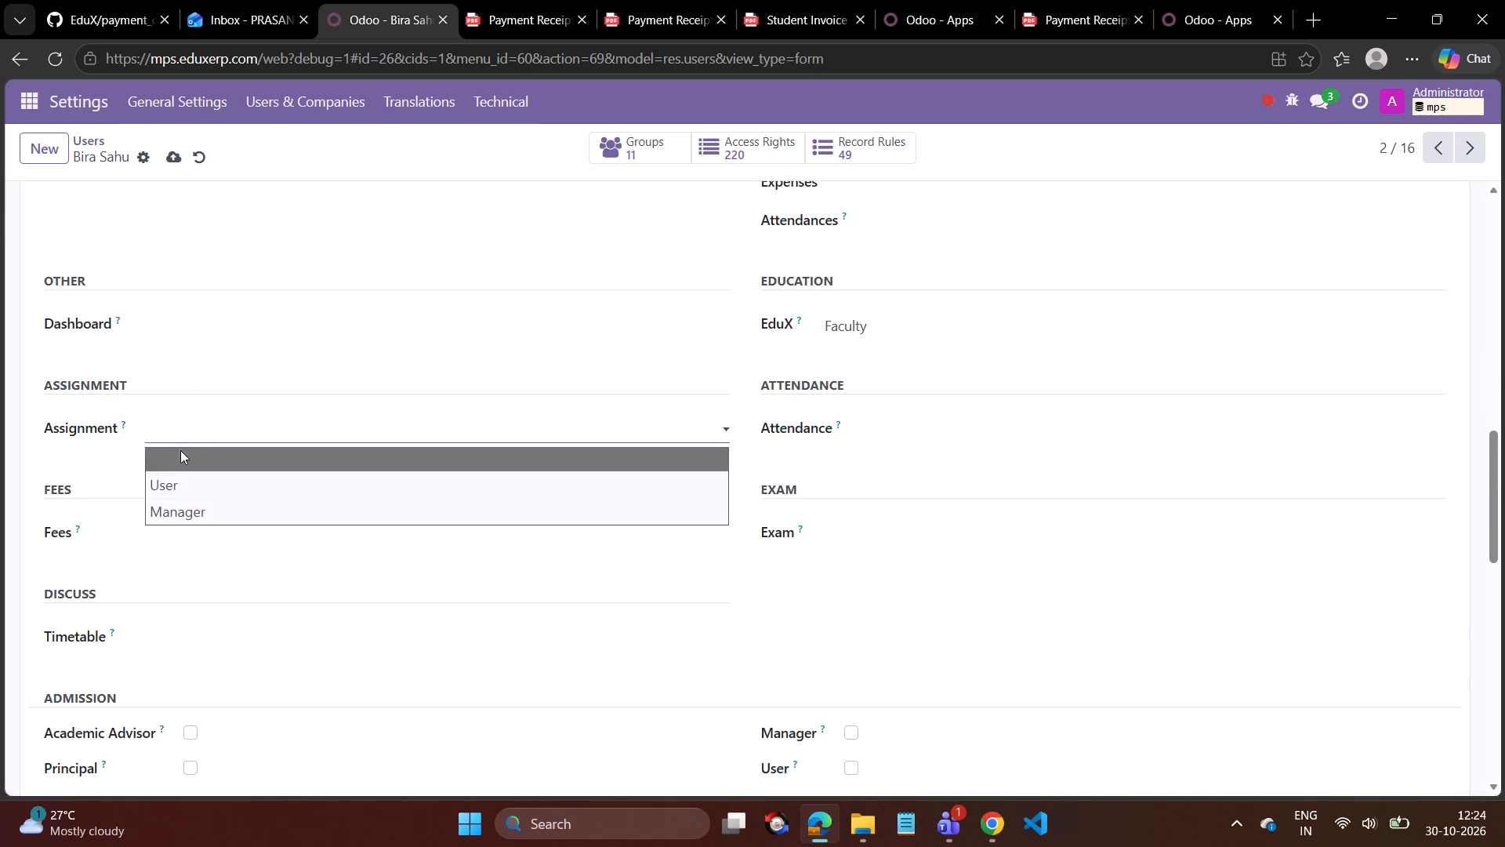
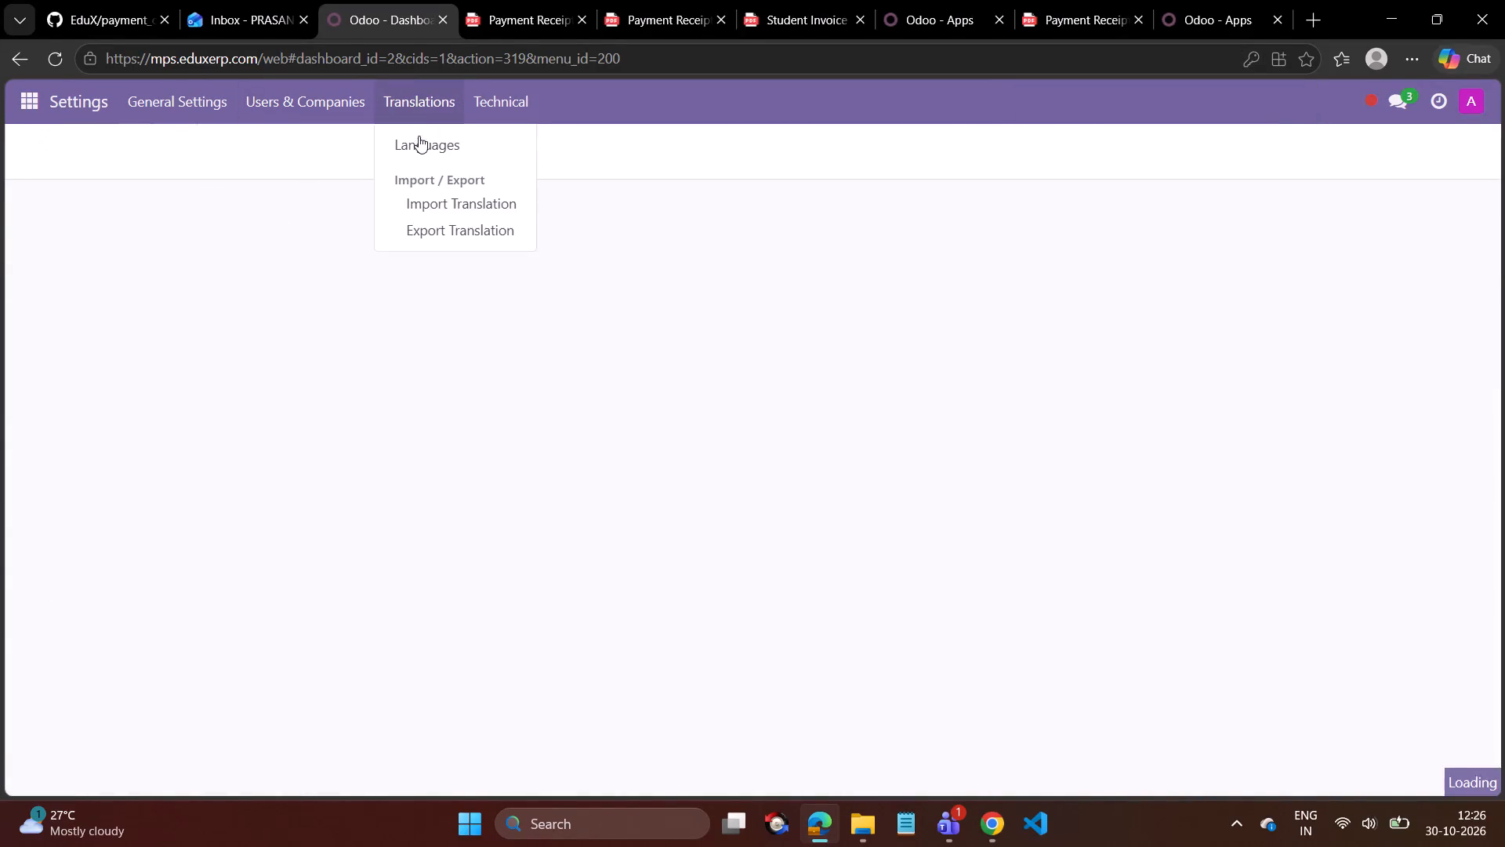
Open the list of available translation languages to check which ones are set up.
left_click(419, 145)
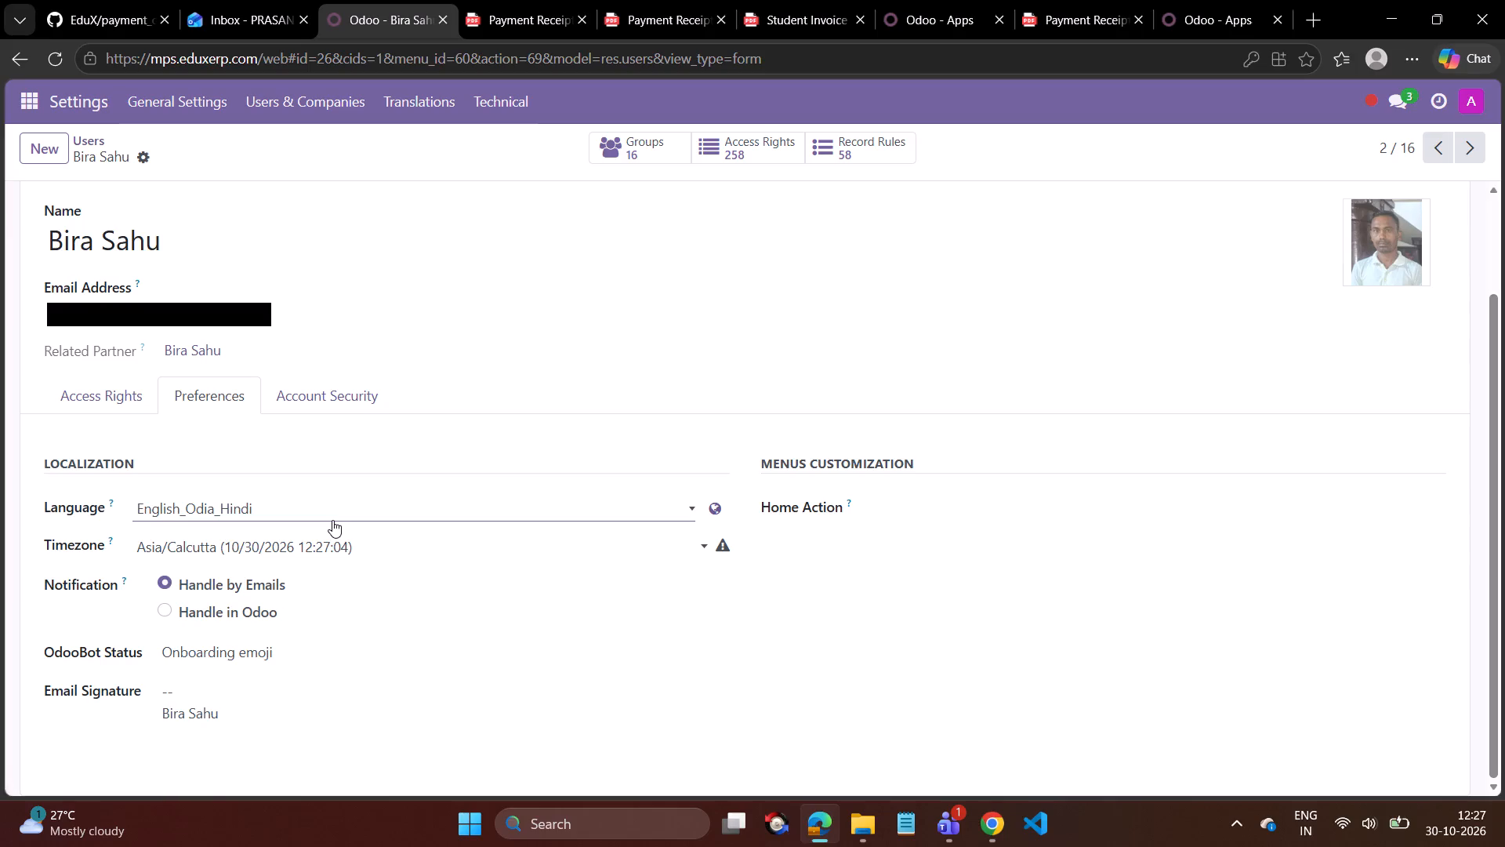
left_click(404, 111)
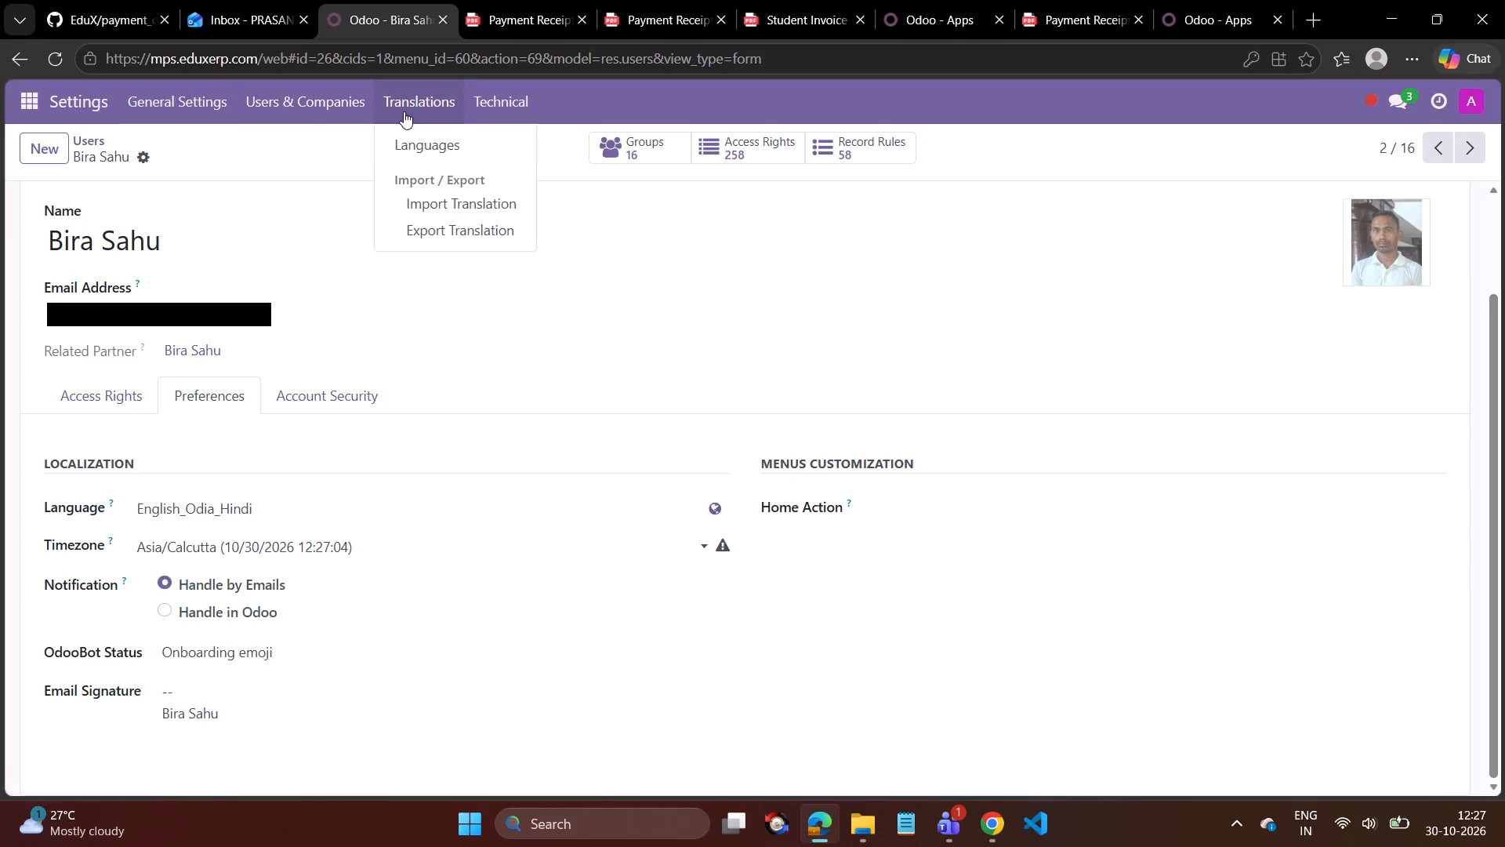
left_click(424, 158)
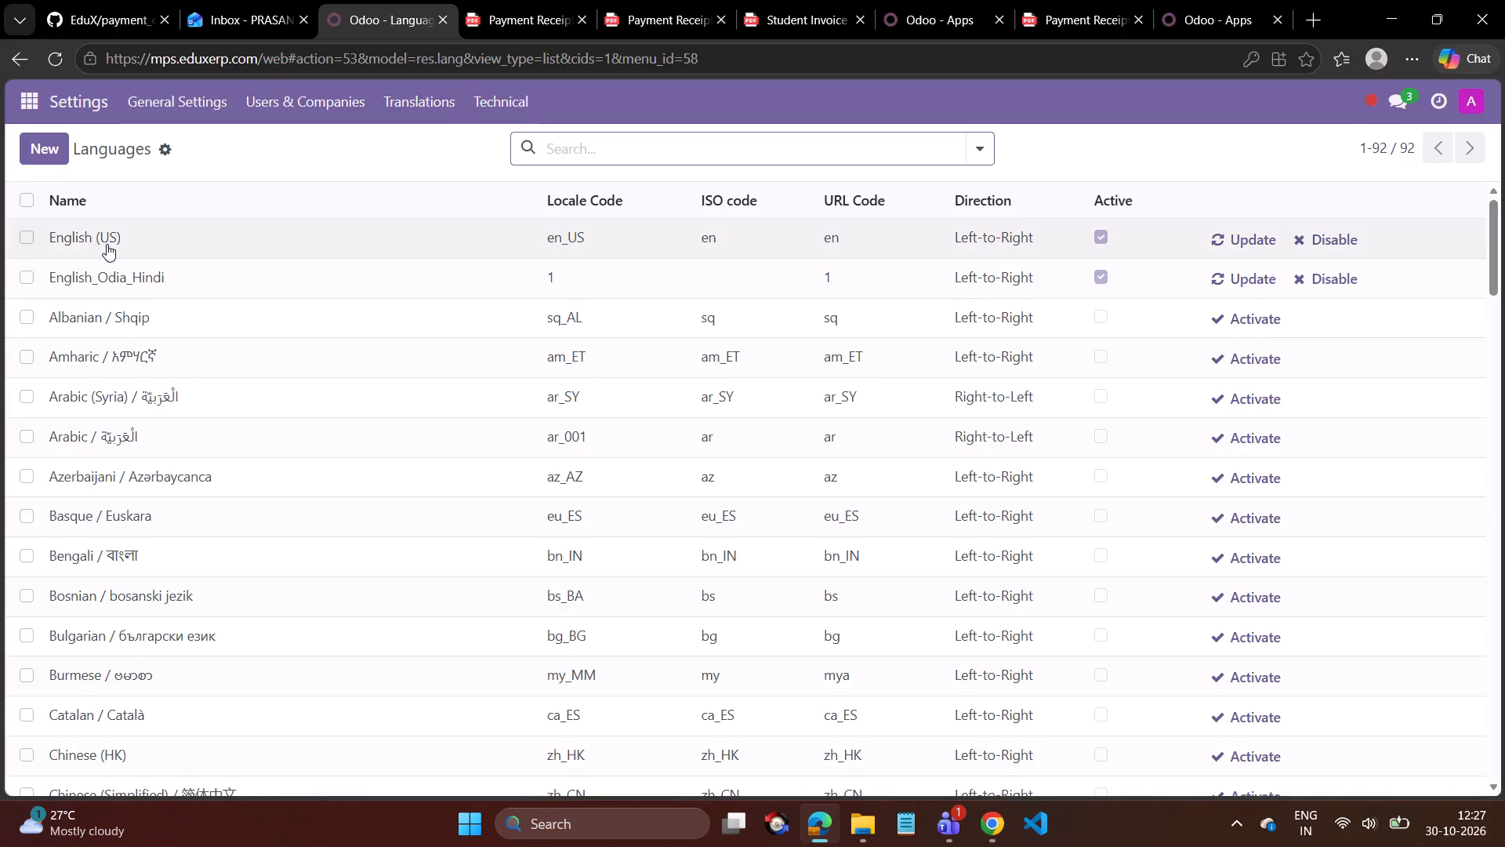
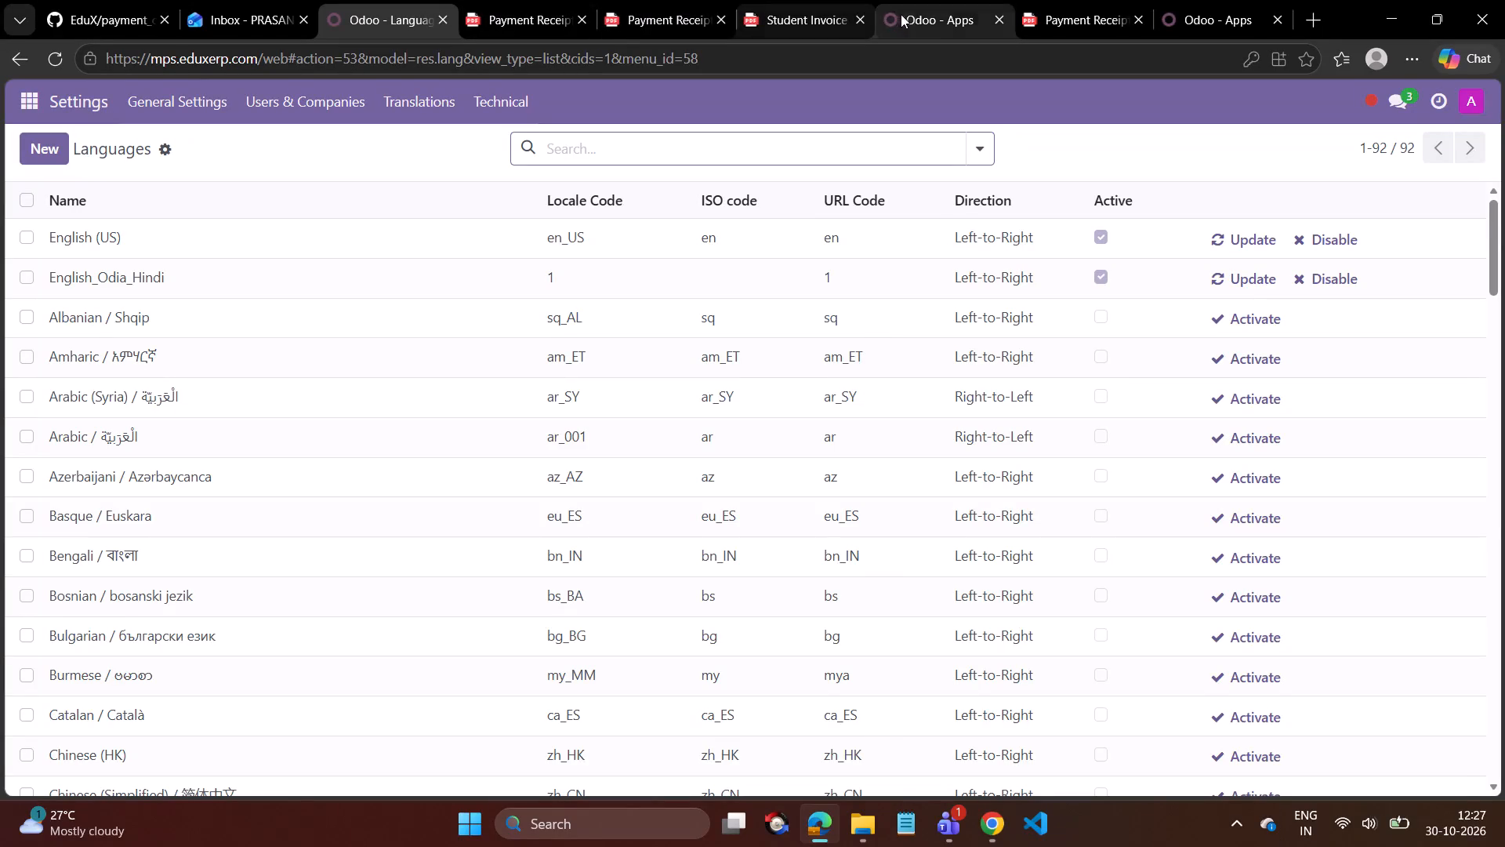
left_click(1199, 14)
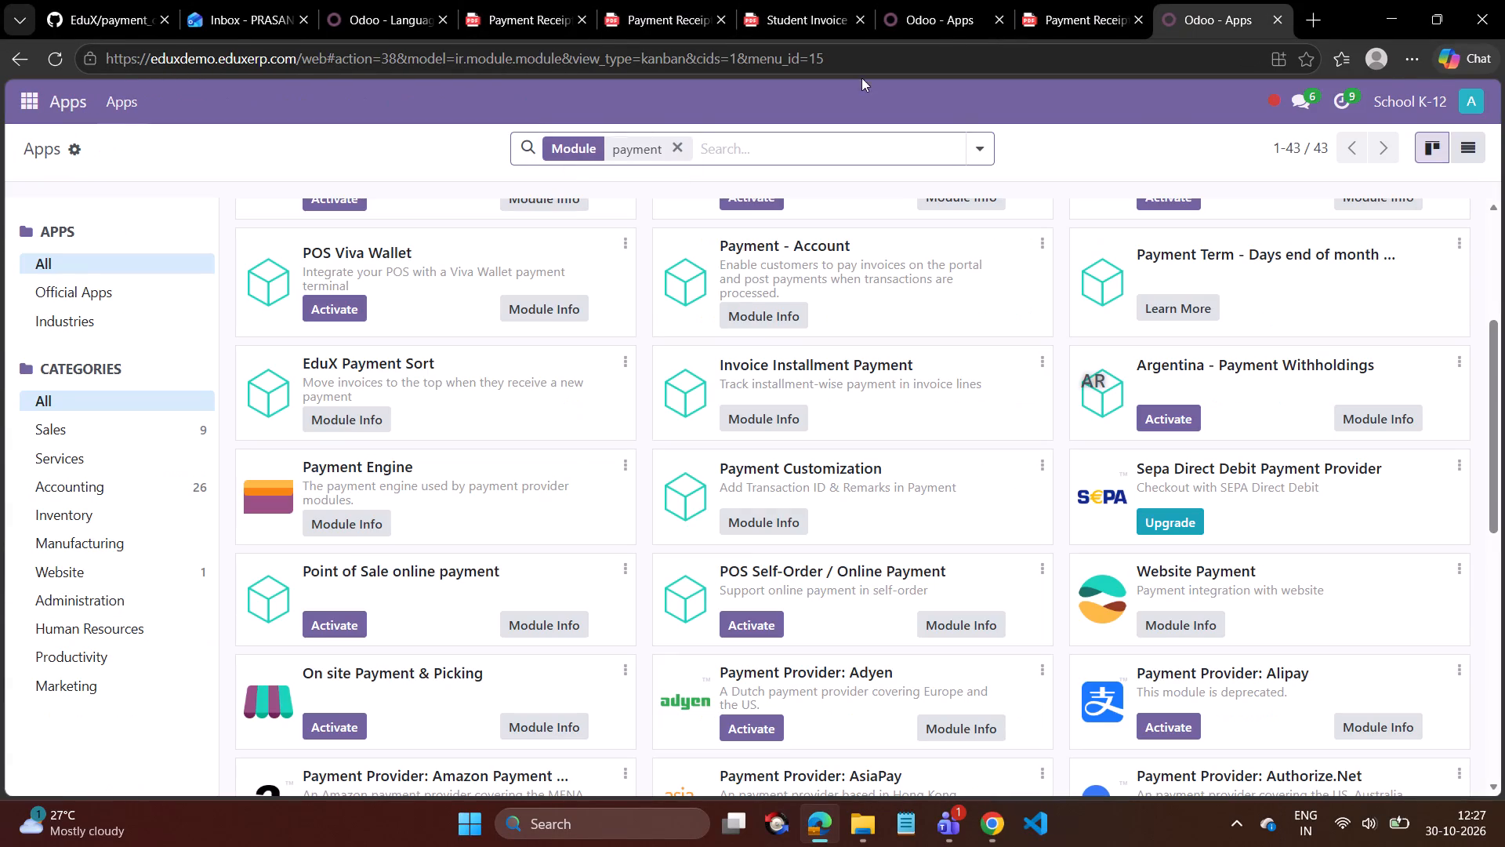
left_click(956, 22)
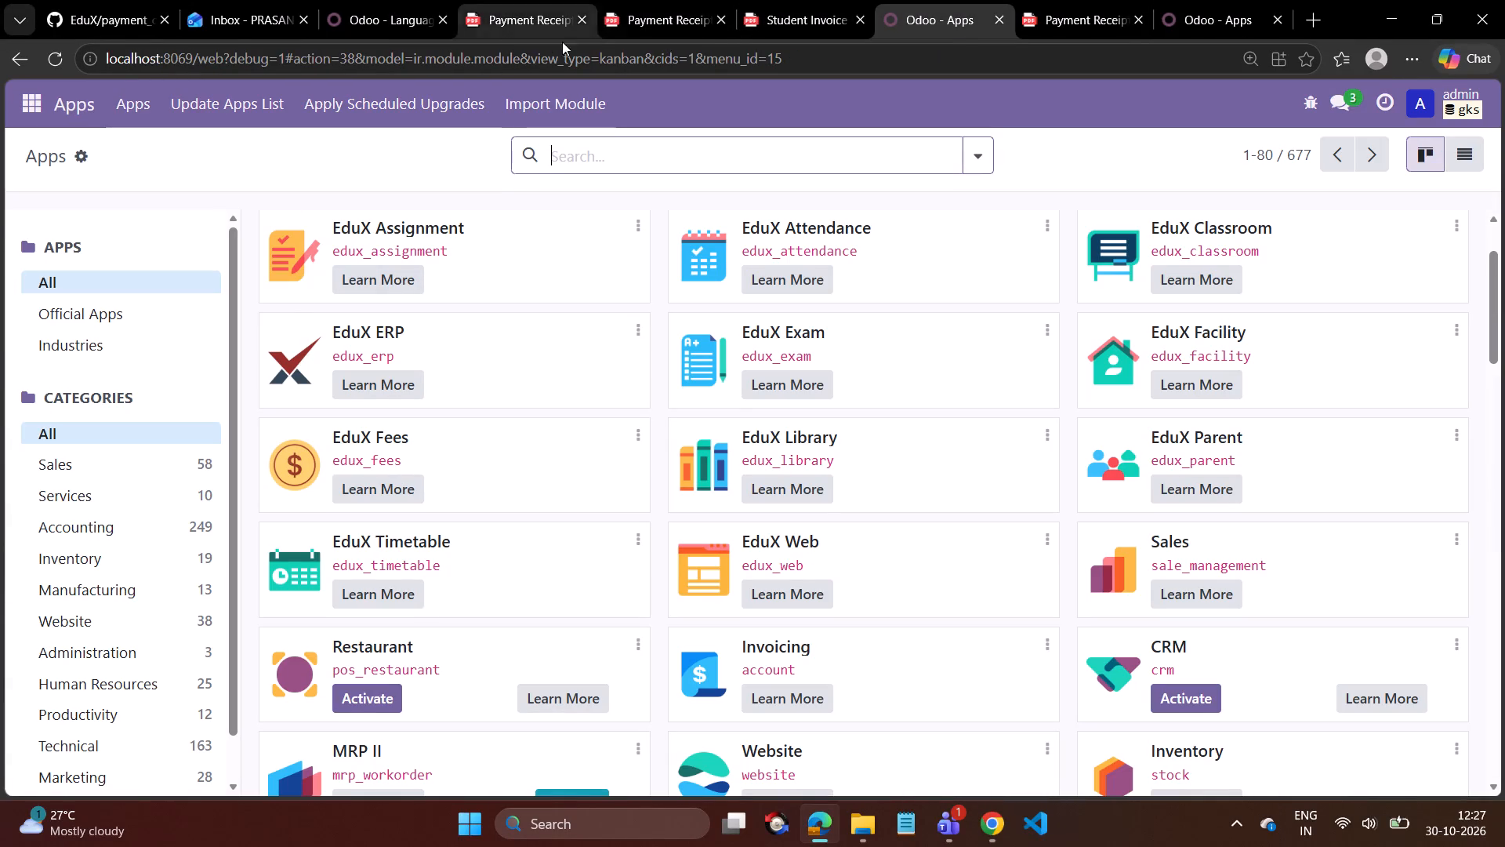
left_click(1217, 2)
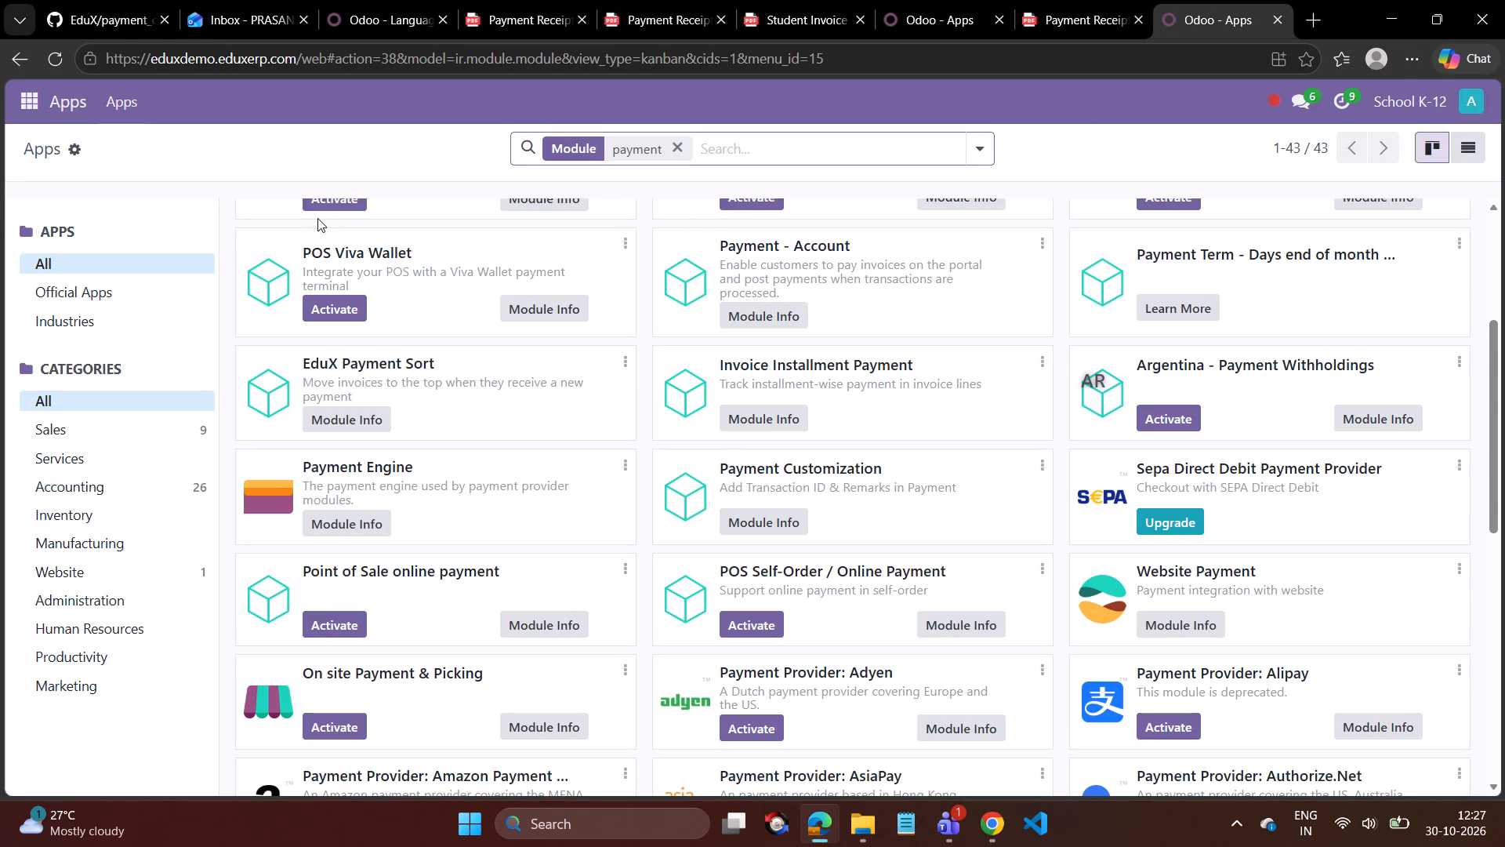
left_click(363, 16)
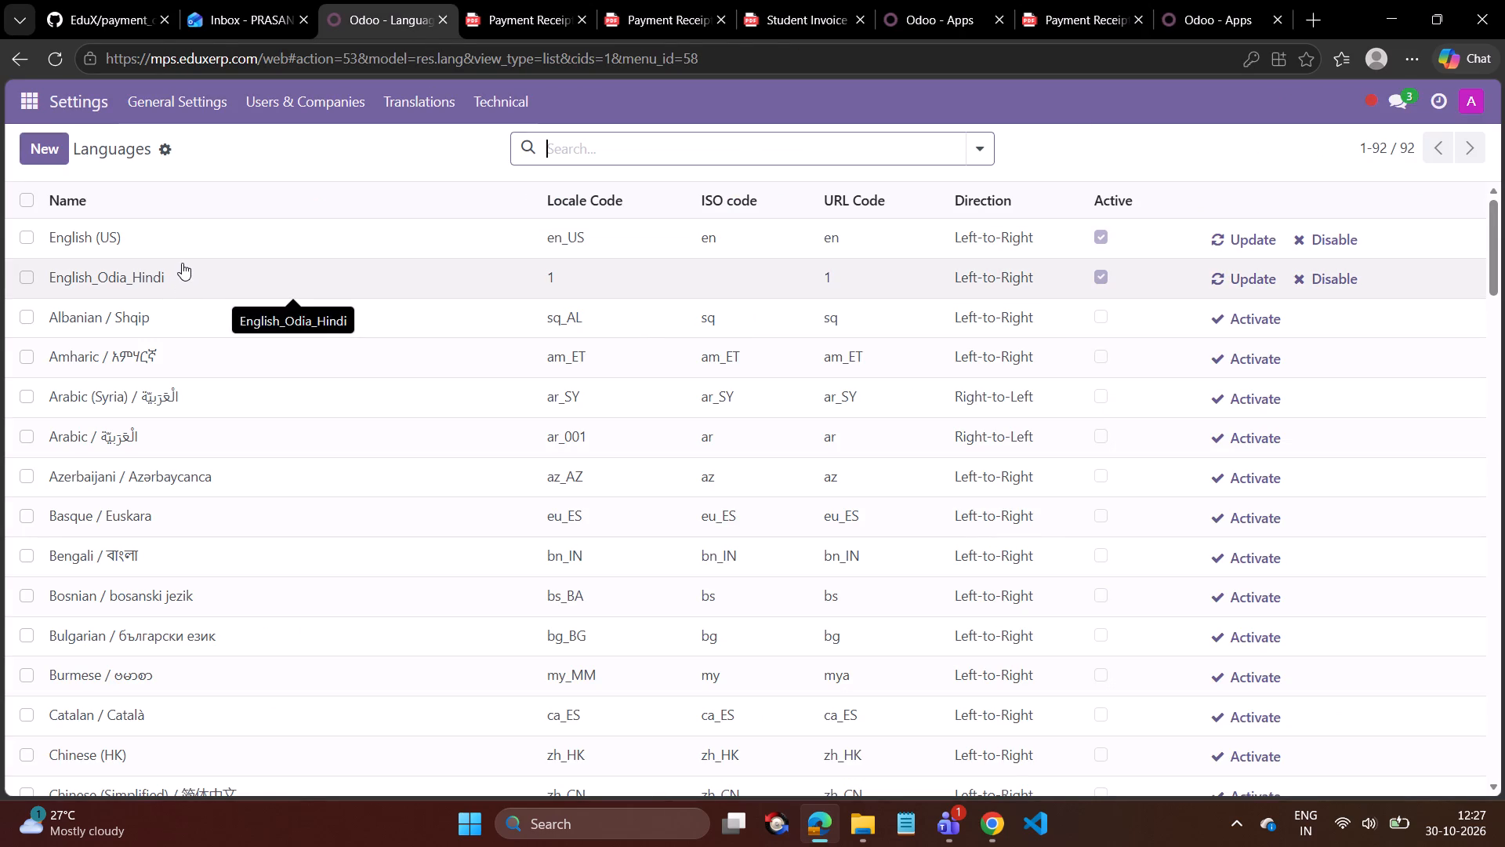
Open the English_Odia_Hindi language record to examine its settings, and return to the languages list.
left_click(182, 263)
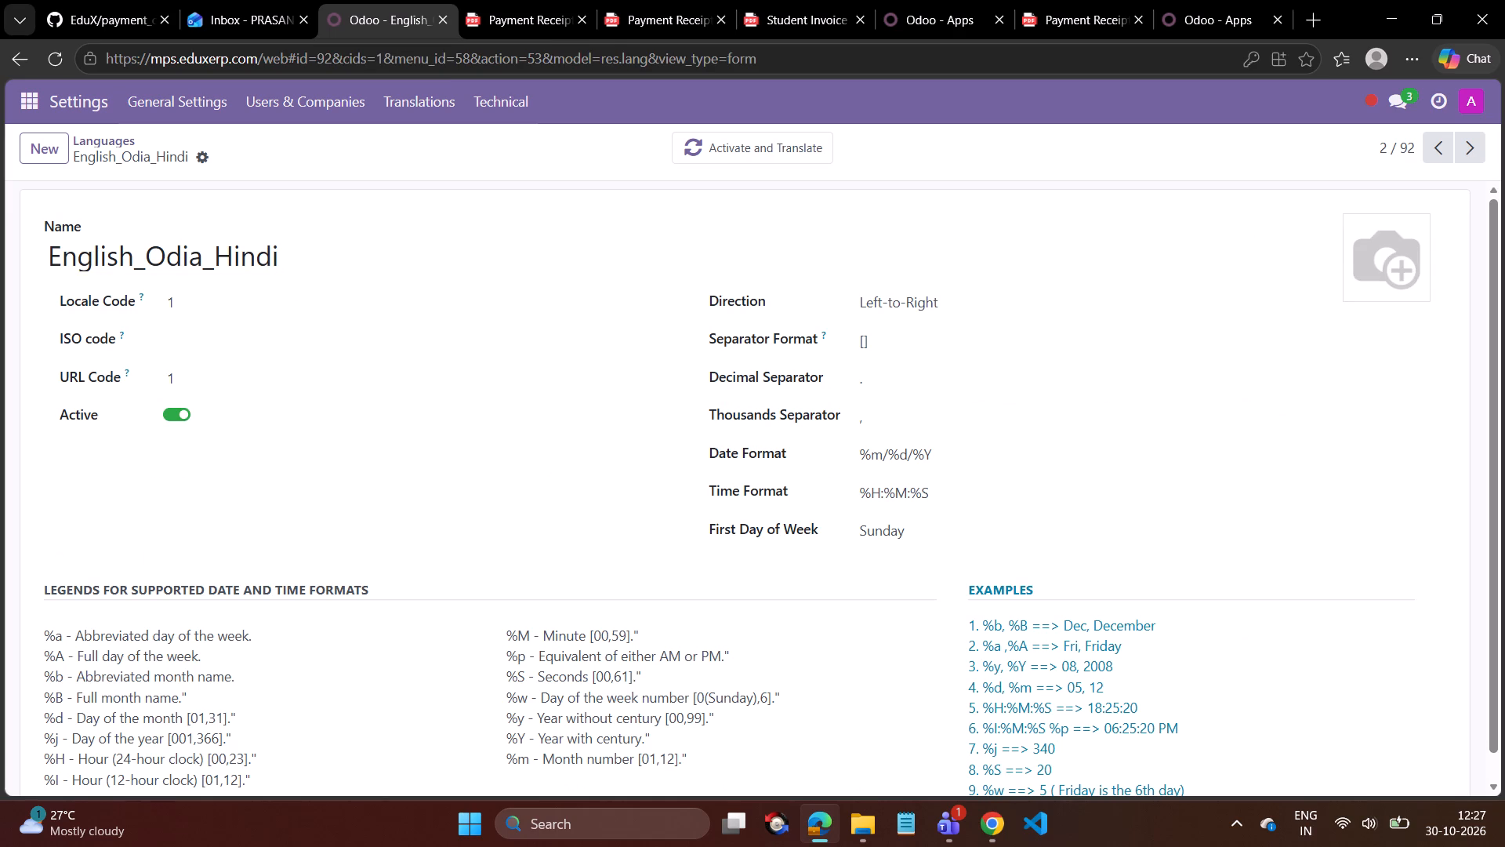
left_click(125, 140)
Set the language preference of the confirmed internal user assigned English_Odia_Hindi to English (US), save, and return to the users list.
left_click(316, 114)
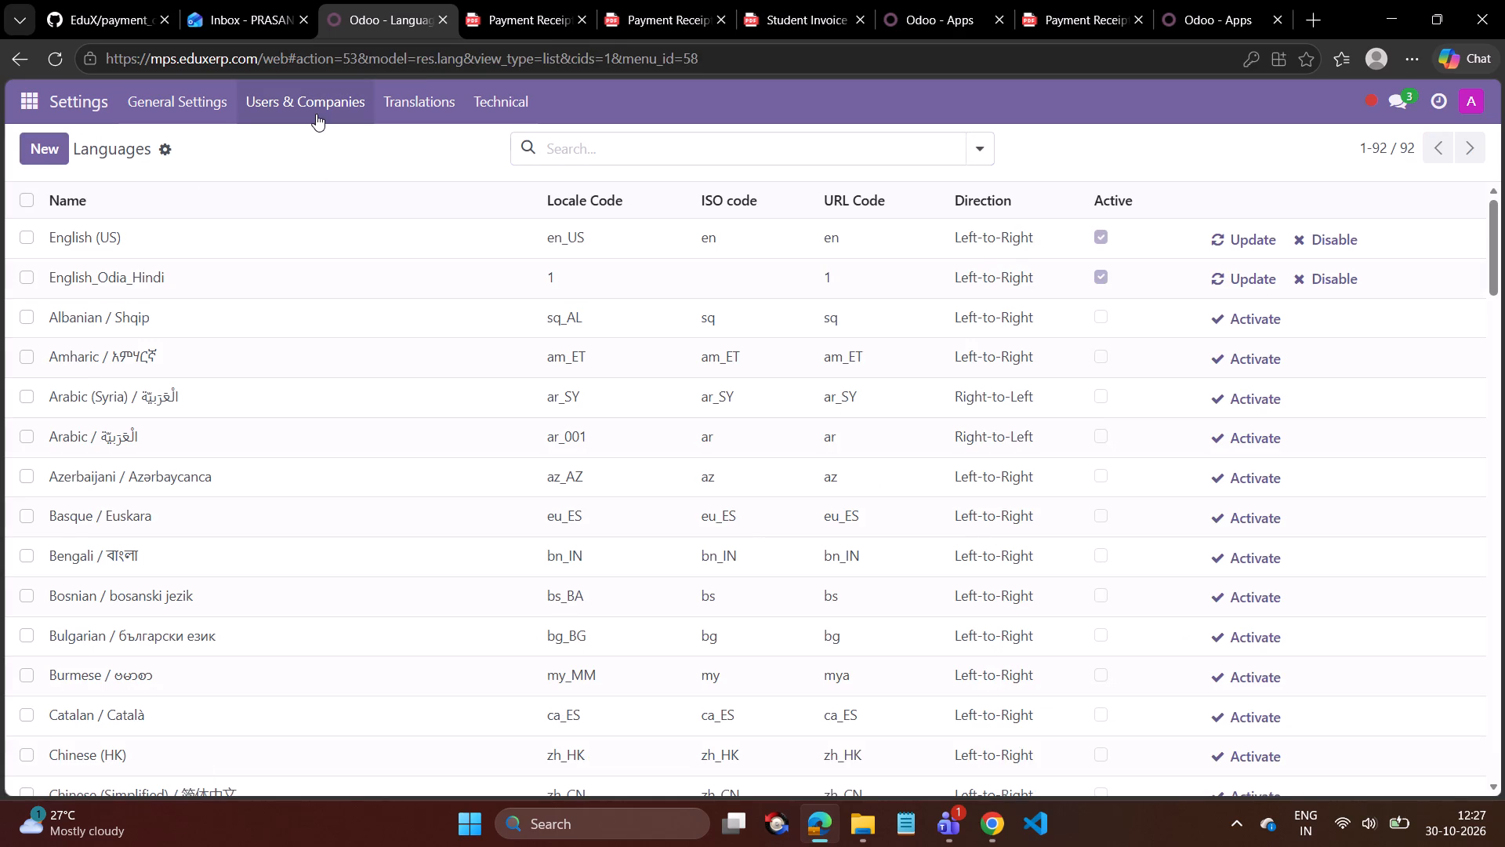
left_click(292, 148)
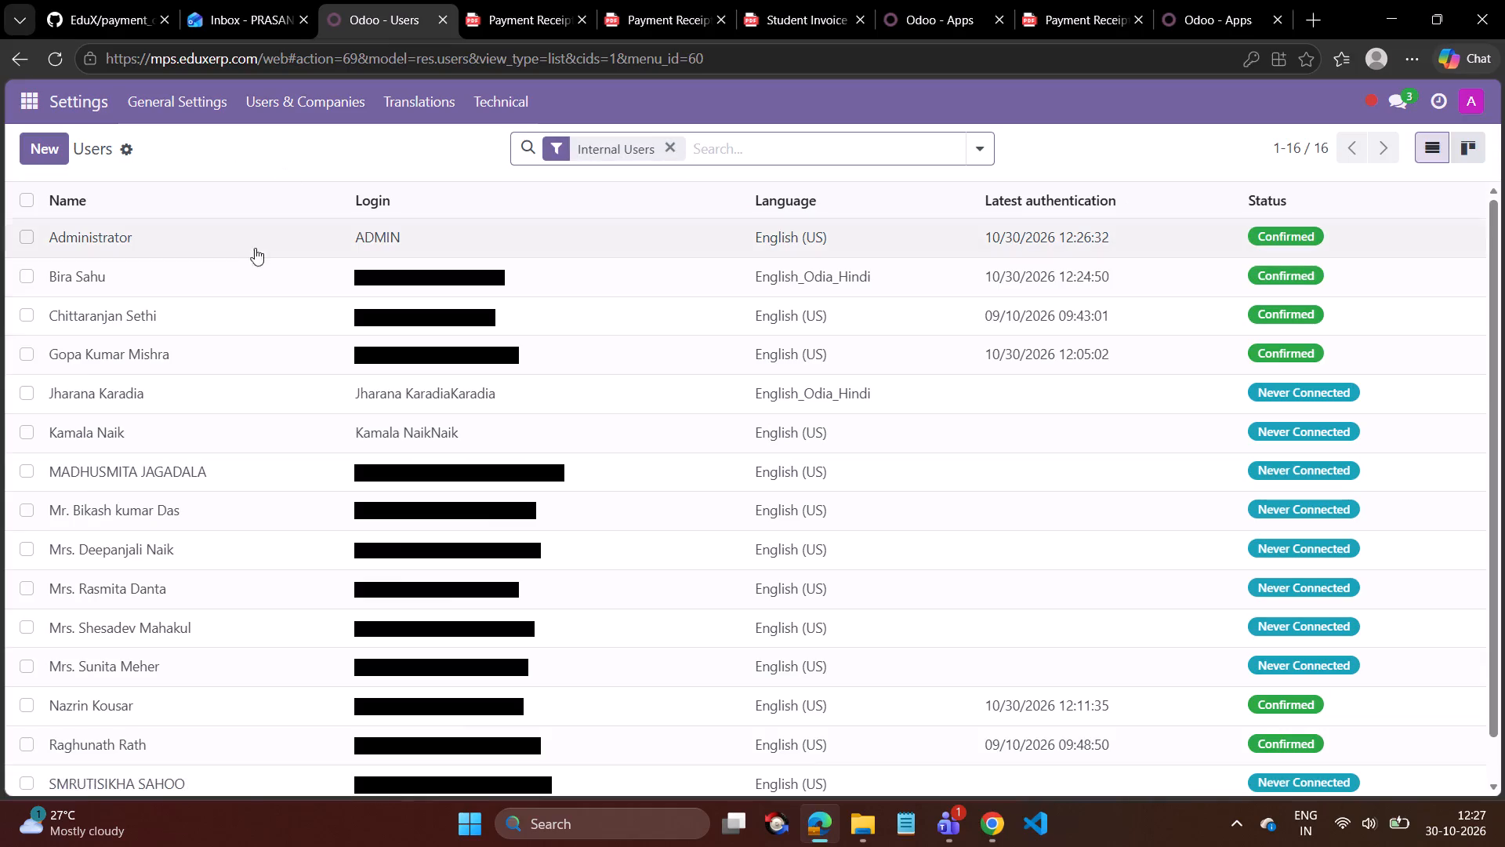
left_click(252, 278)
left_click(198, 525)
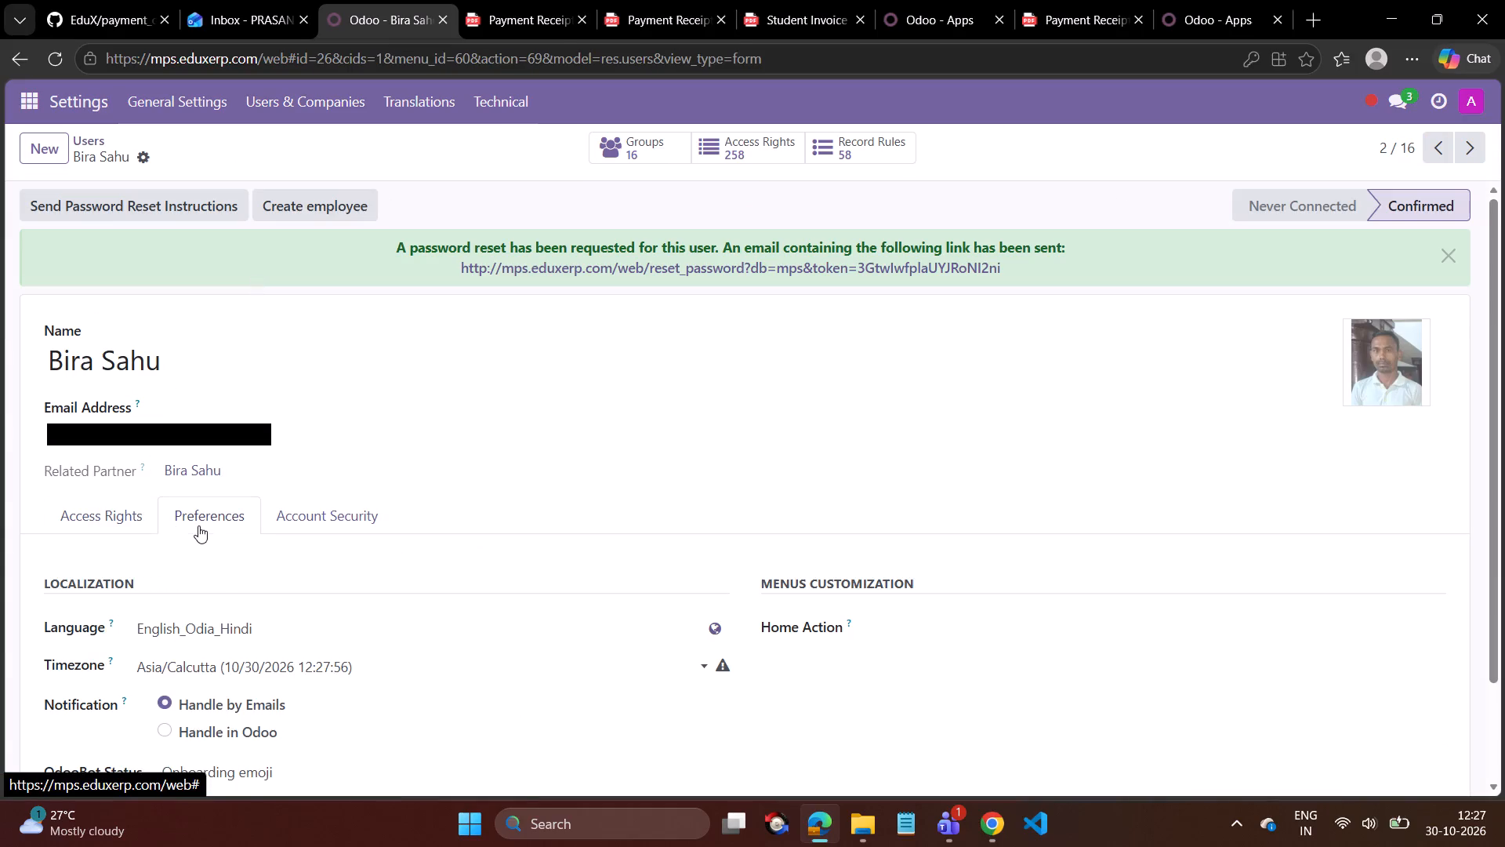
left_click(278, 632)
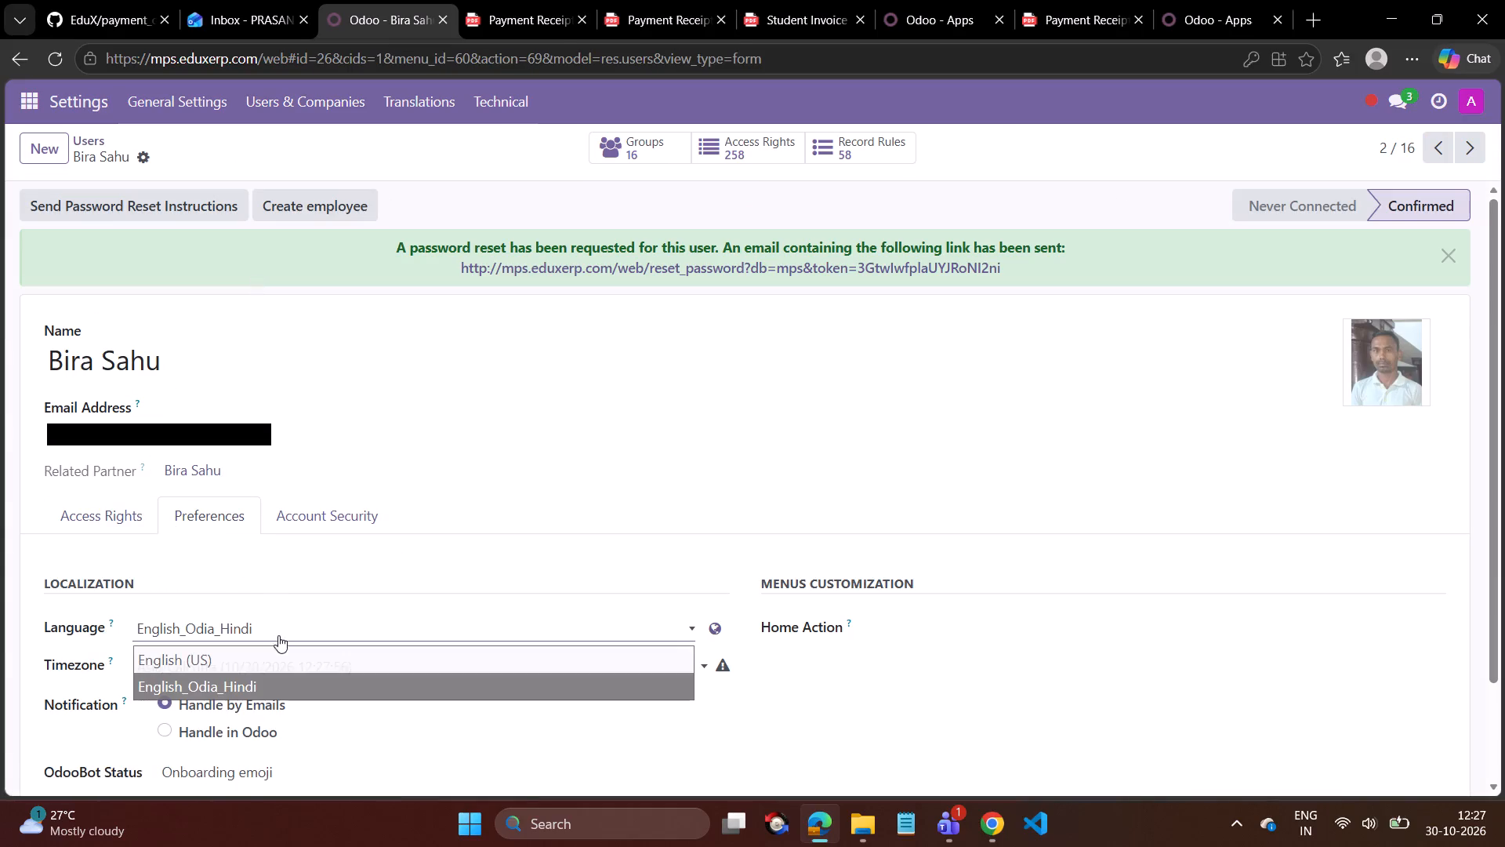
left_click(265, 658)
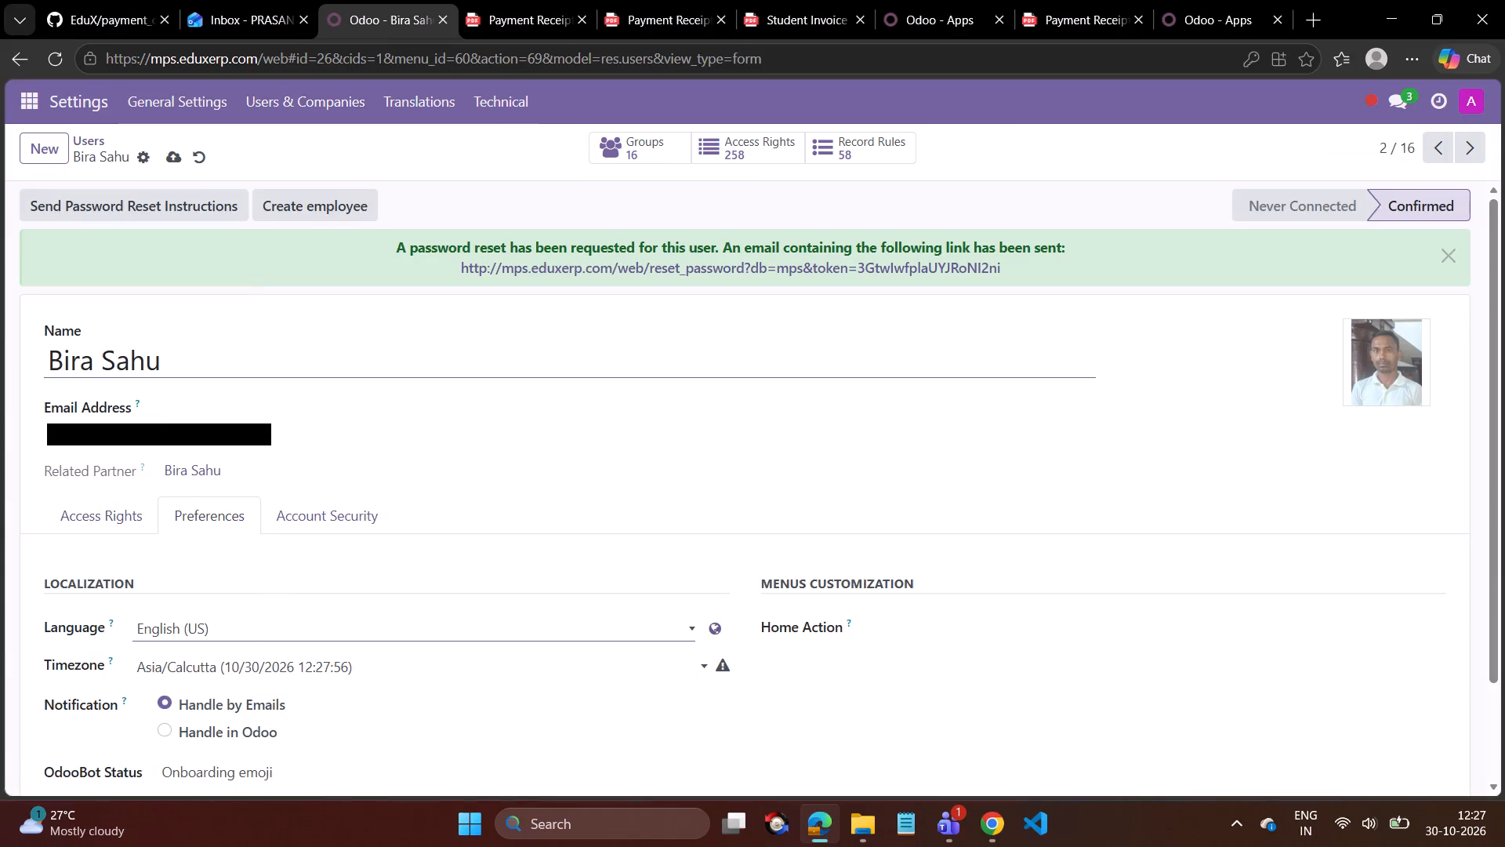
left_click(173, 161)
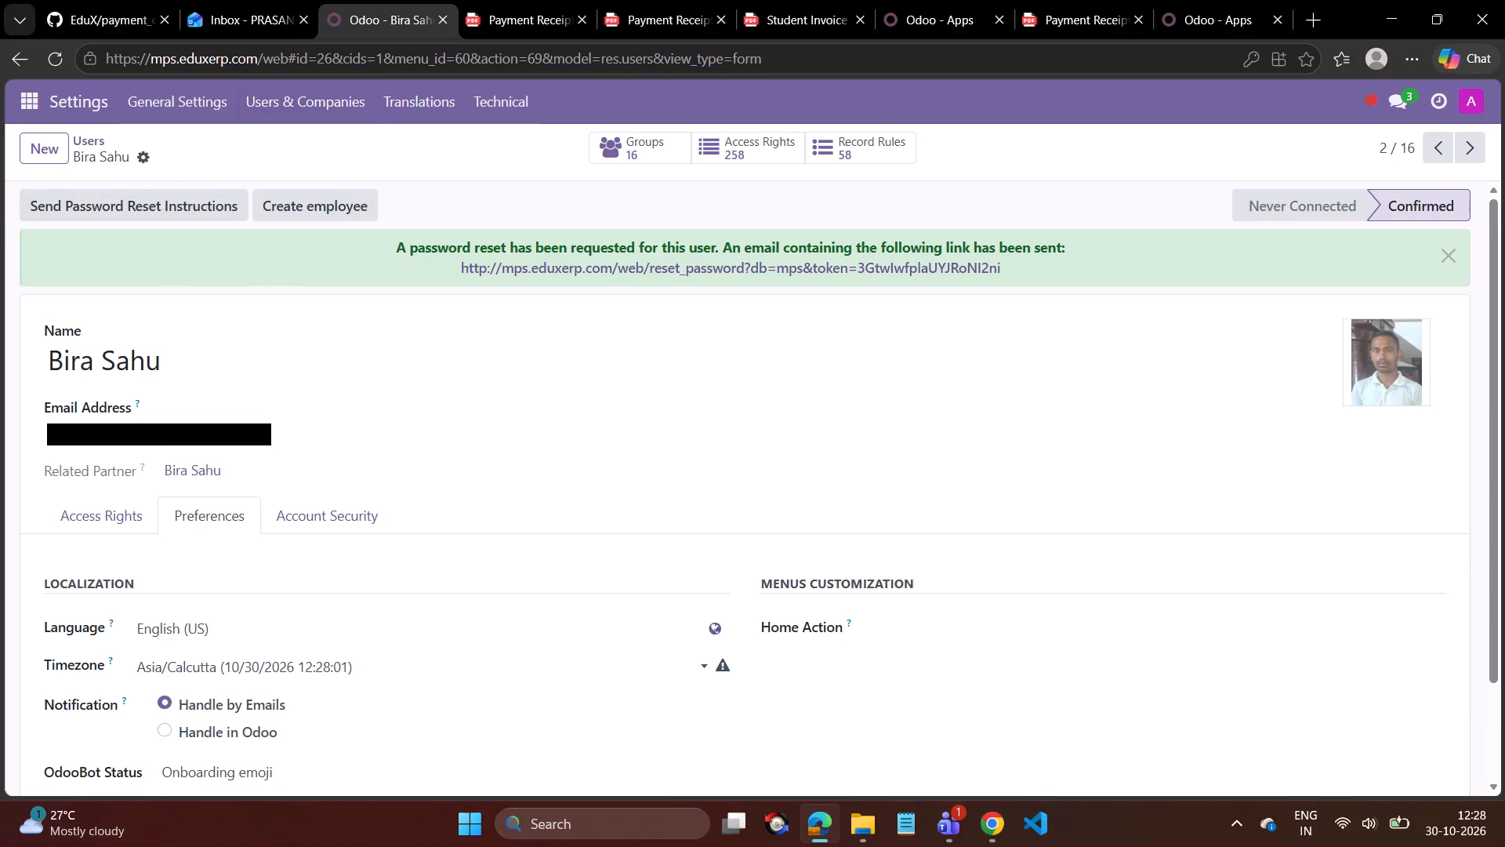
left_click(338, 143)
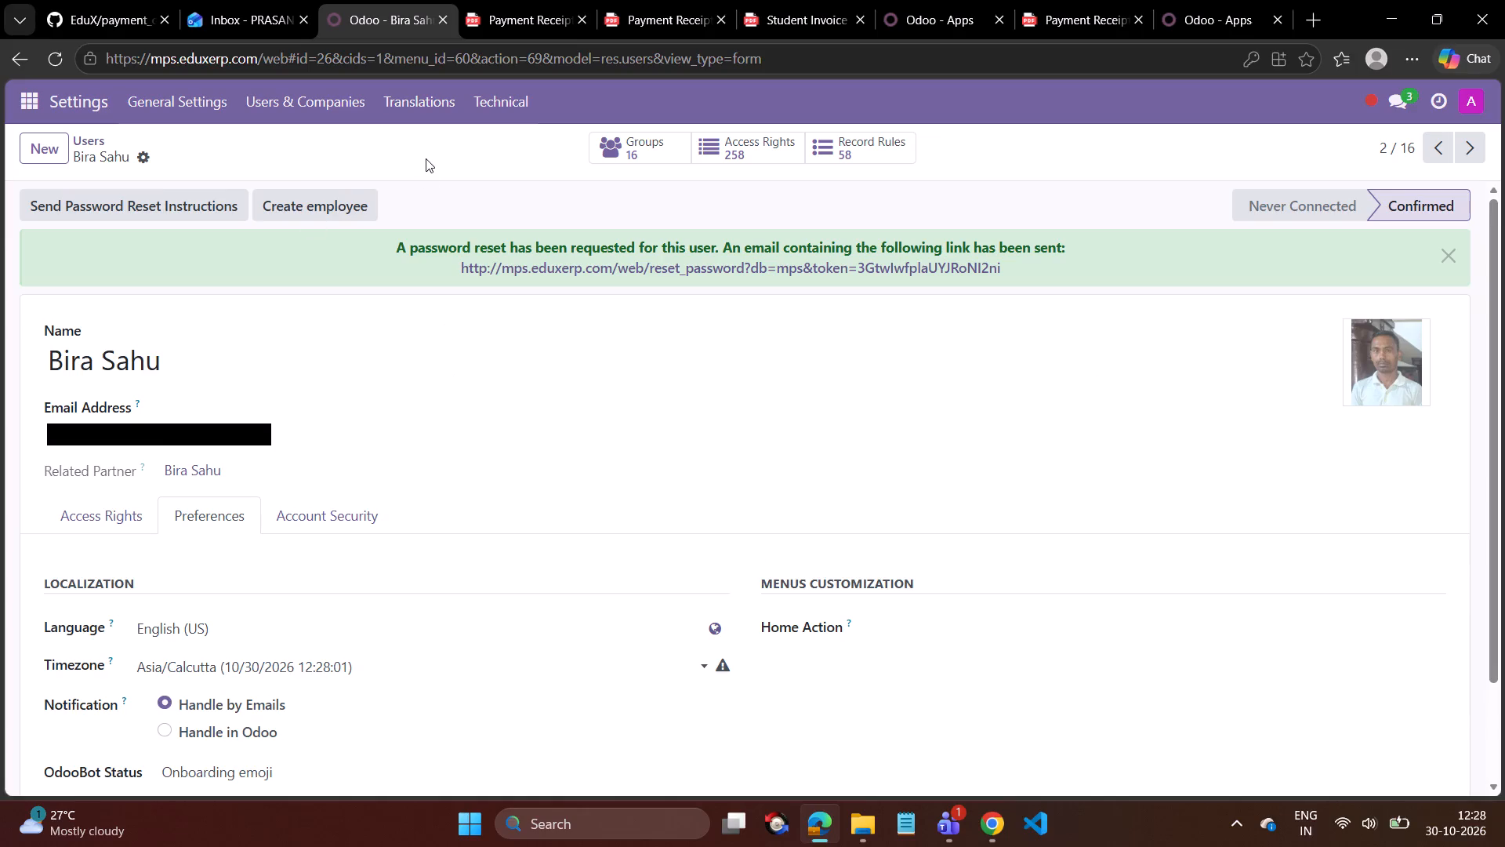
left_click(426, 151)
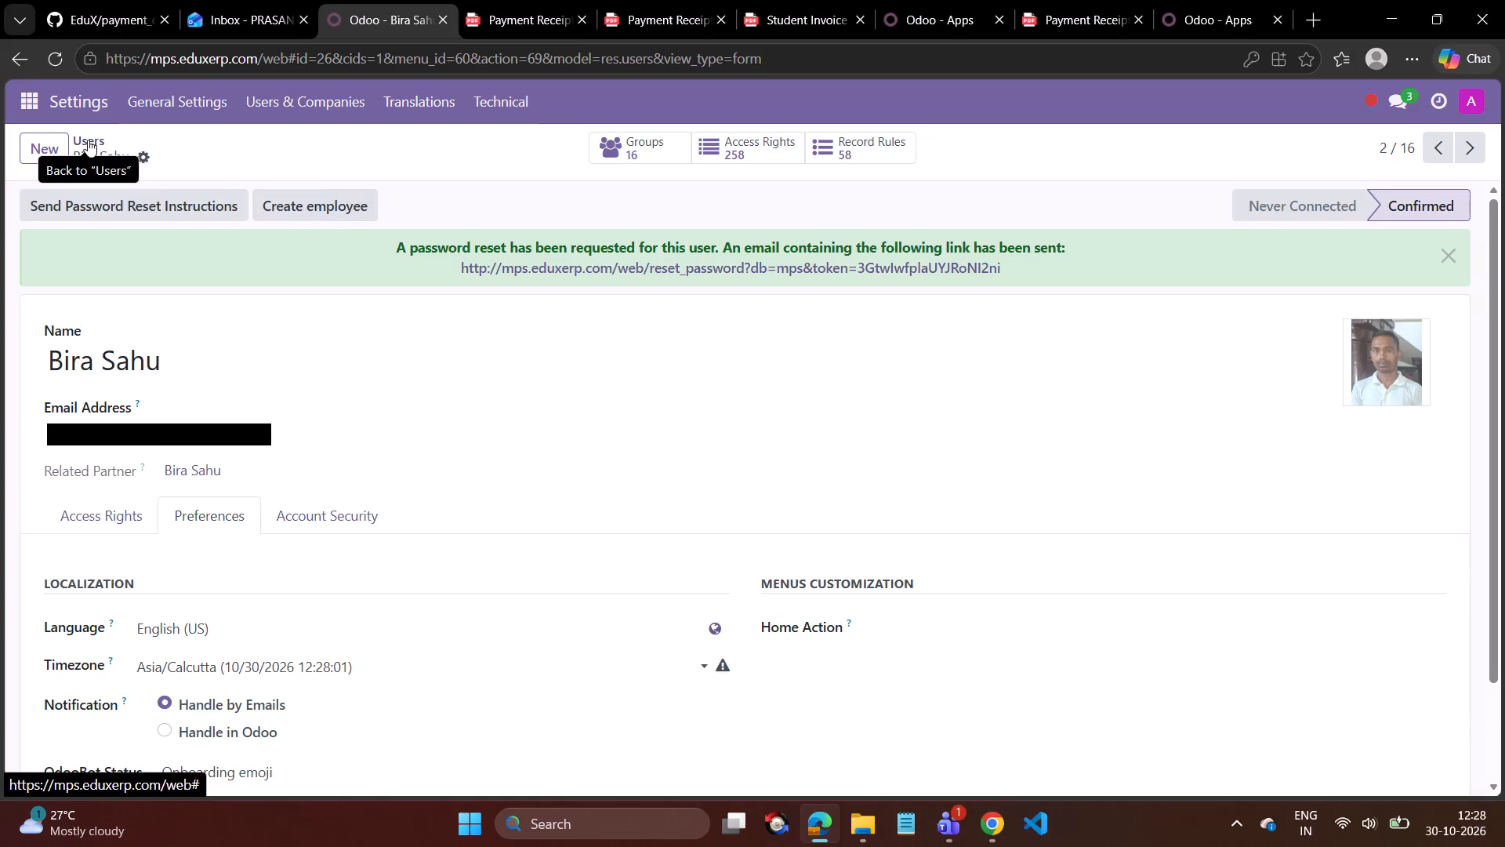
left_click(88, 140)
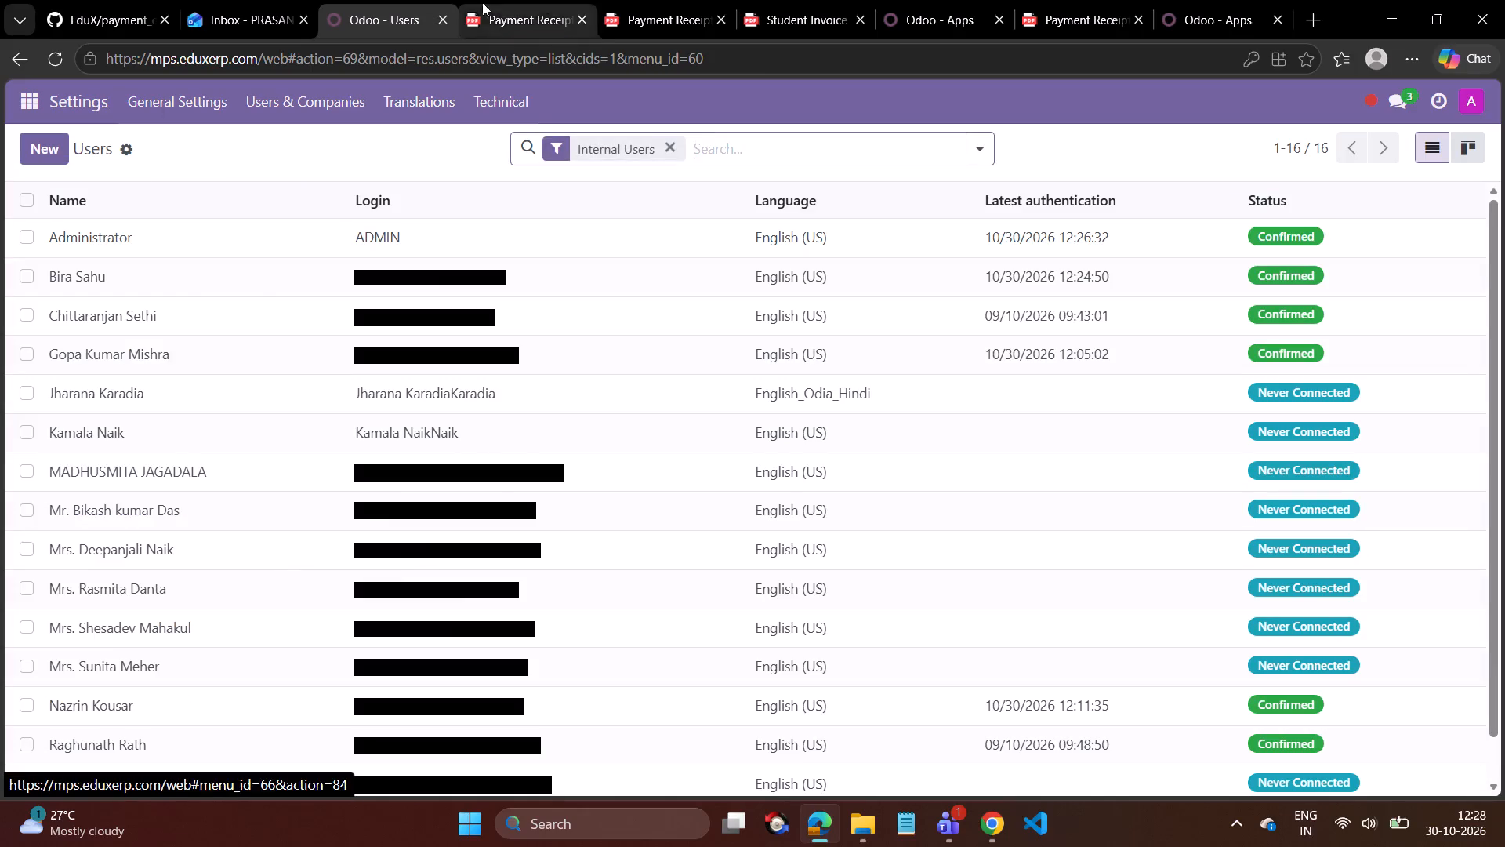